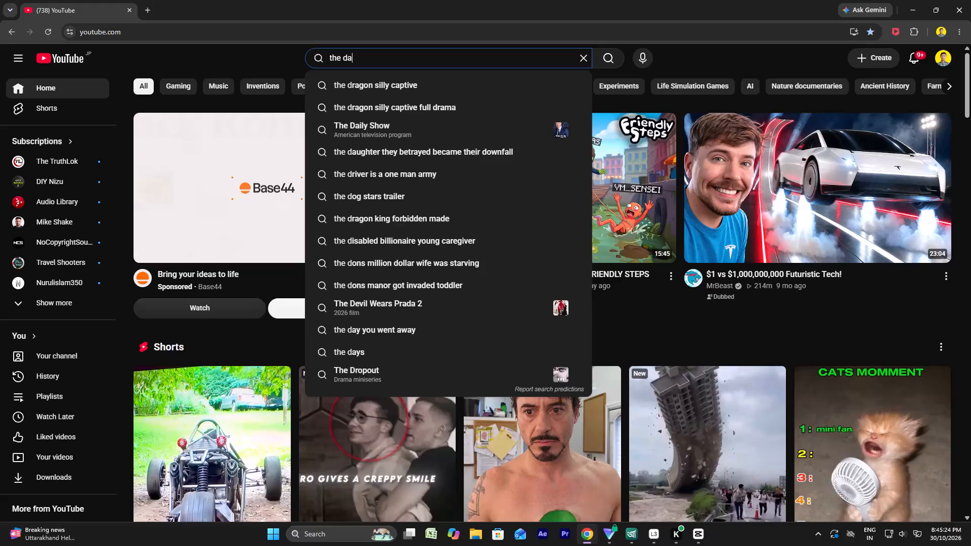
Search YouTube for "the dancing plague".
{"action": "key", "text": "n"}
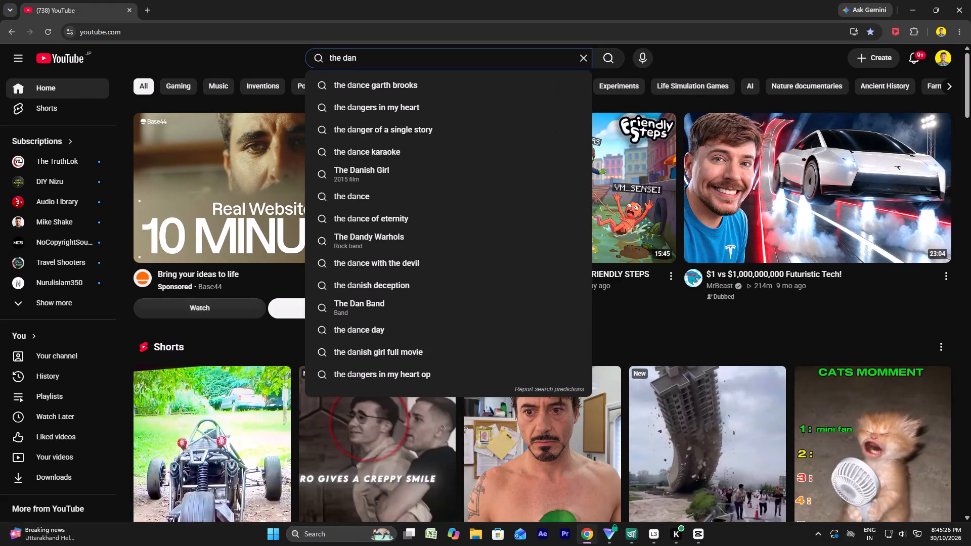
{"action": "type", "text": "sin"}
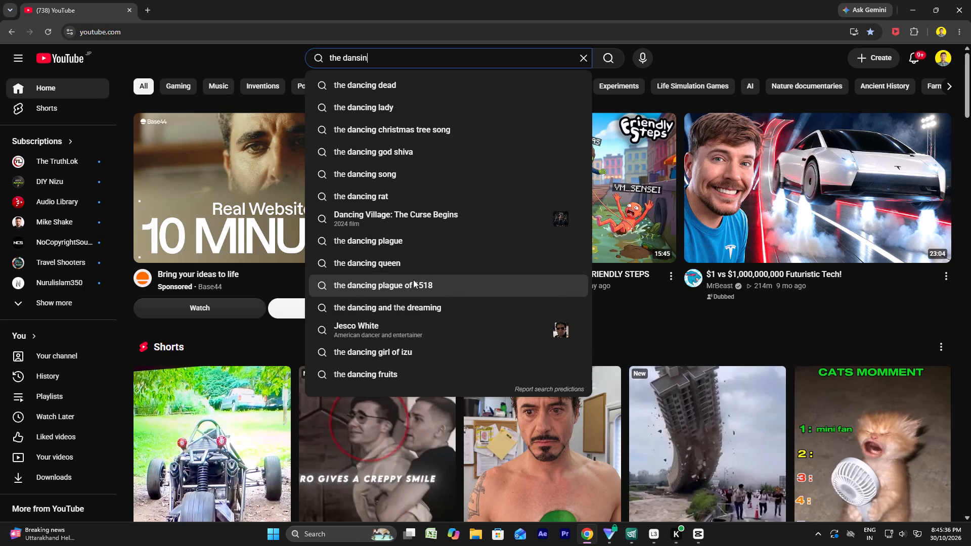
{"action": "left_click", "coordinate": [398, 243]}
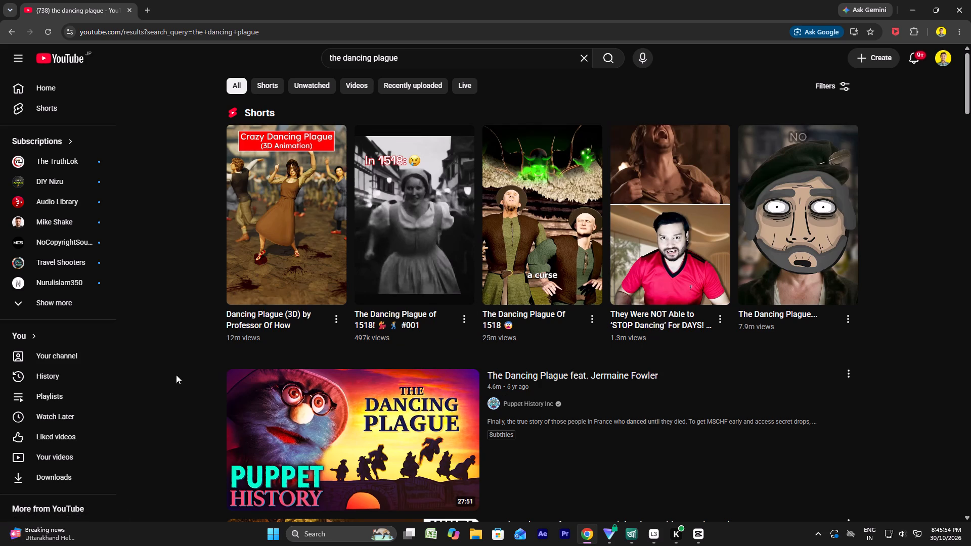
Copy the share link of the video "Dancing Plague of 1518 | Late Night Show with Haunting Tube".
{"action": "scroll", "coordinate": [169, 375], "scroll_direction": "down", "scroll_amount": 3}
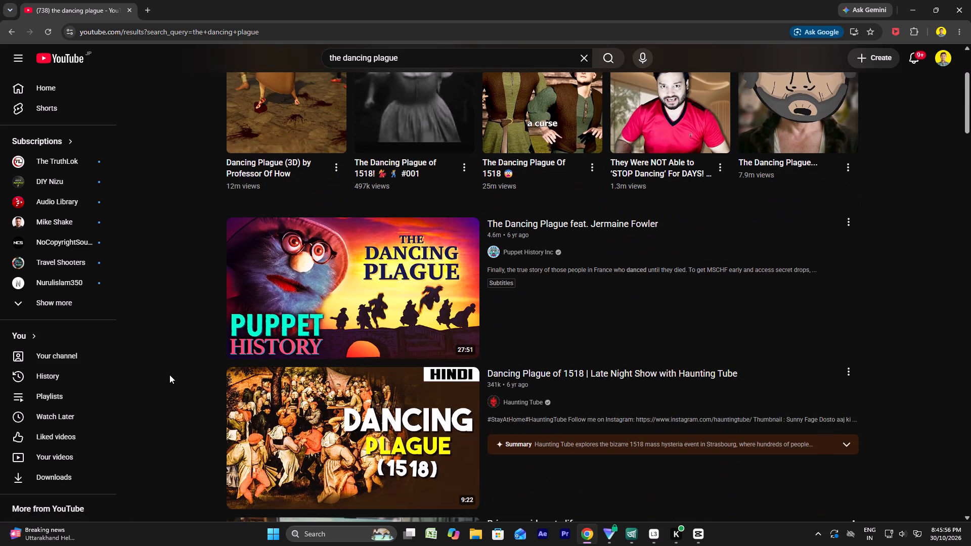
{"action": "scroll", "coordinate": [169, 375], "scroll_direction": "down", "scroll_amount": 2}
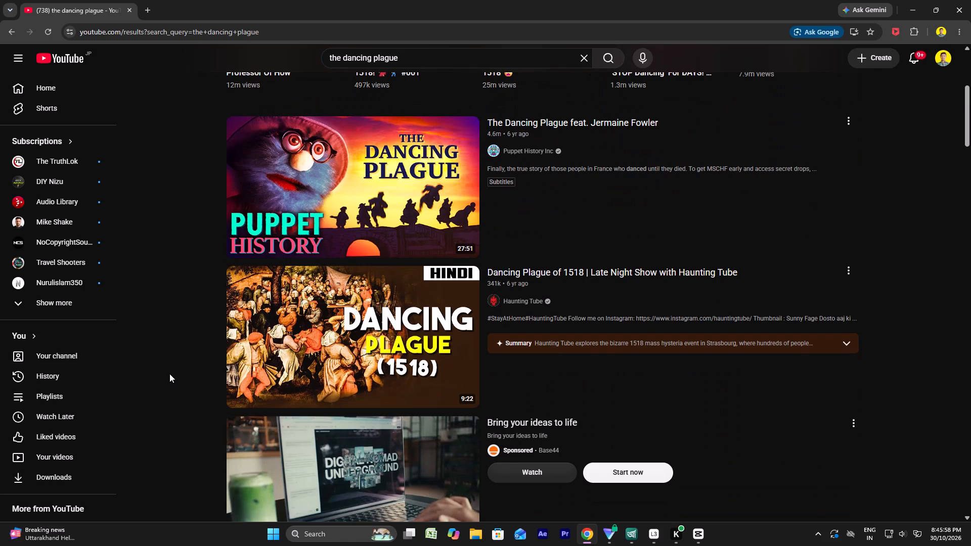
{"action": "left_click", "coordinate": [847, 270]}
{"action": "left_click", "coordinate": [872, 366]}
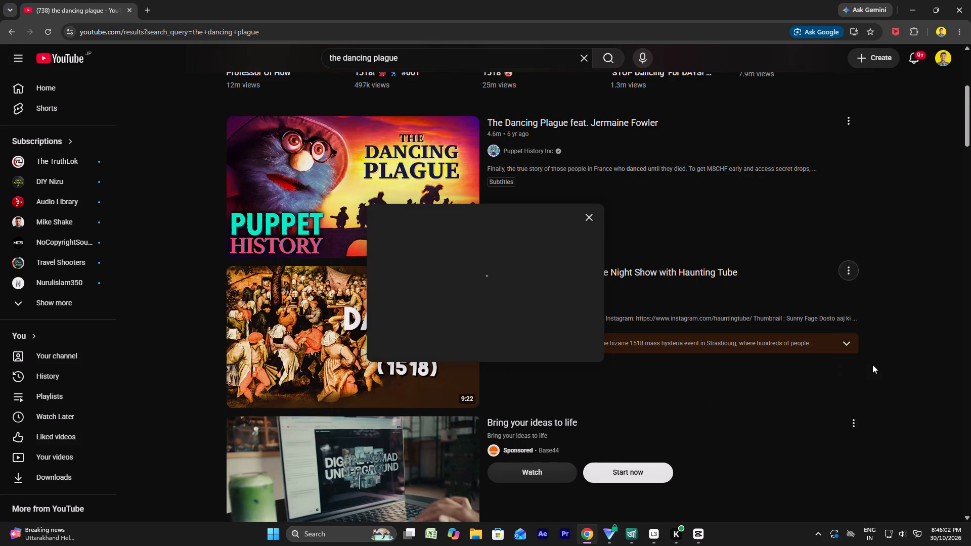
{"action": "left_click", "coordinate": [571, 334]}
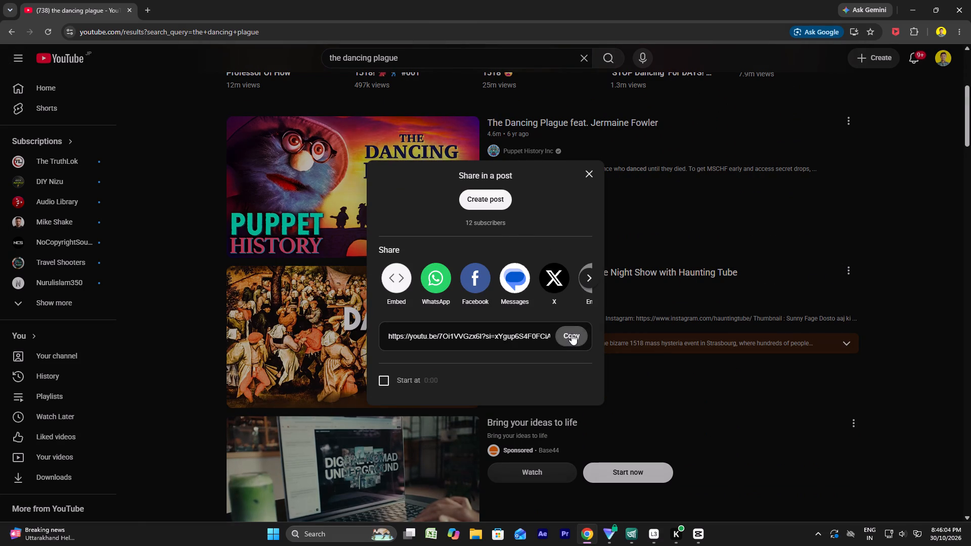
Open the bookmarked savefrom.net video downloader in a new tab and paste the copied video link.
{"action": "left_click", "coordinate": [144, 9]}
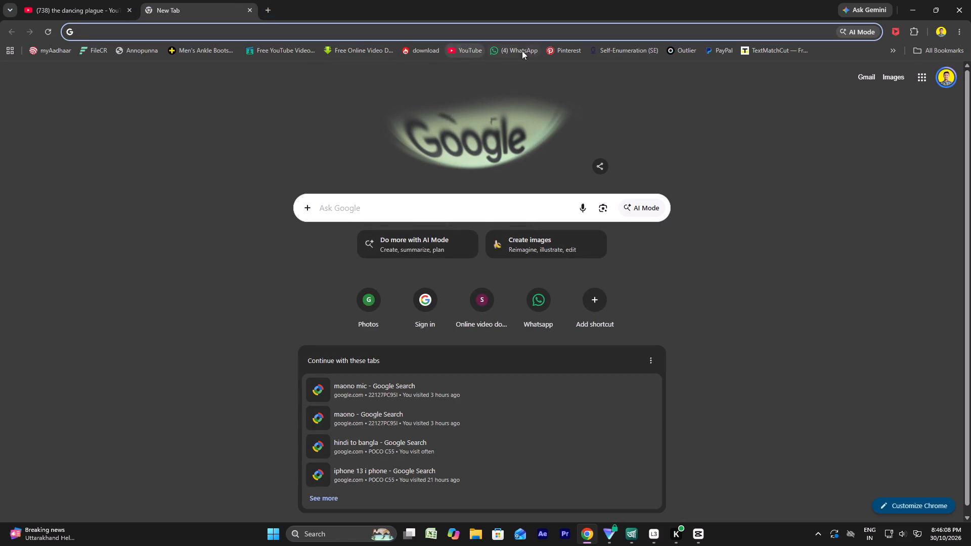
{"action": "left_click", "coordinate": [362, 51]}
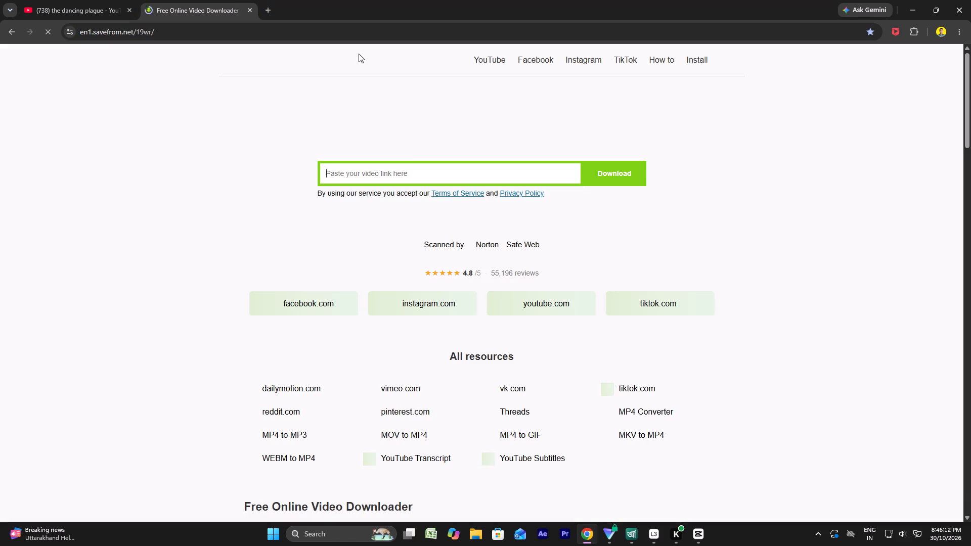
{"action": "left_click", "coordinate": [387, 173]}
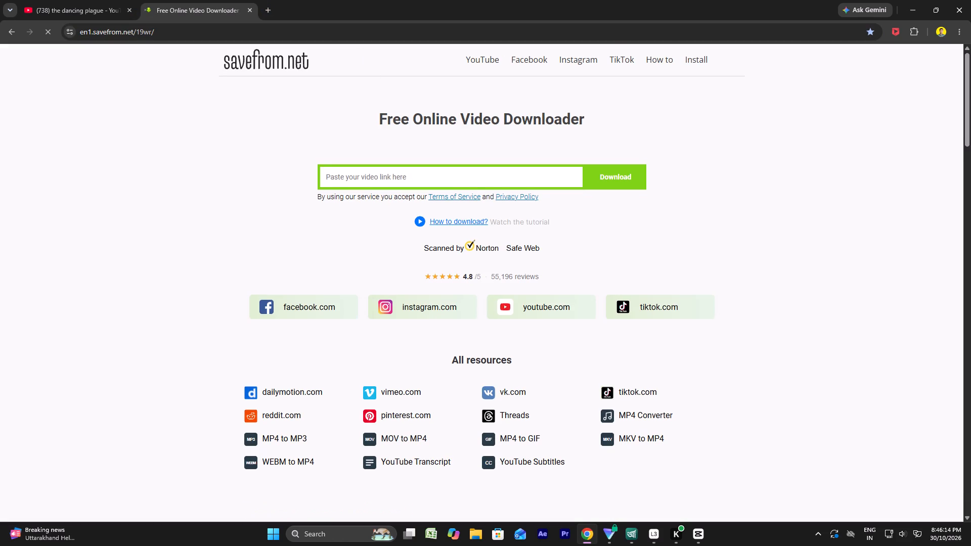
{"action": "key", "text": "ctrl+v"}
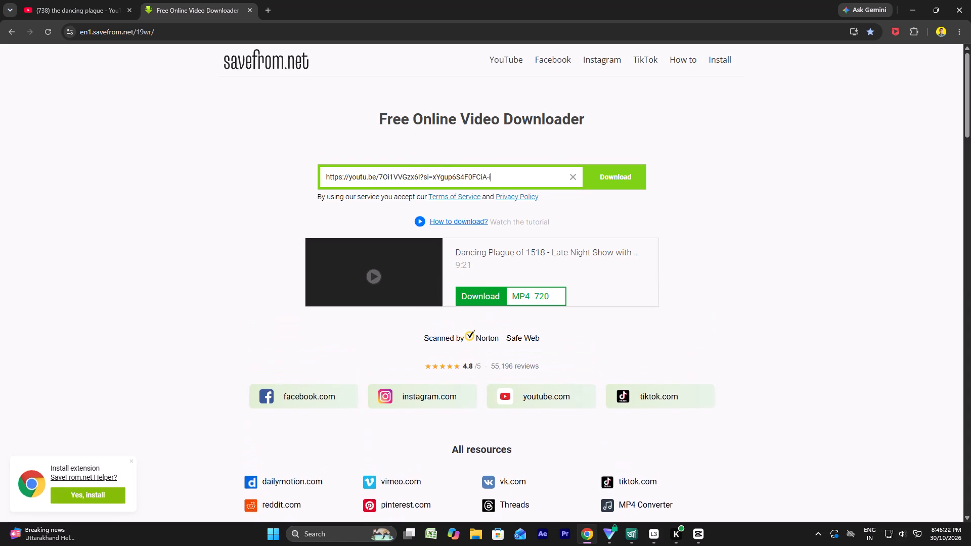
Start the MP4 720 download of the Dancing Plague video, dismissing the Trade Gold advertising tab and returning to the downloader page.
{"action": "left_click", "coordinate": [493, 300]}
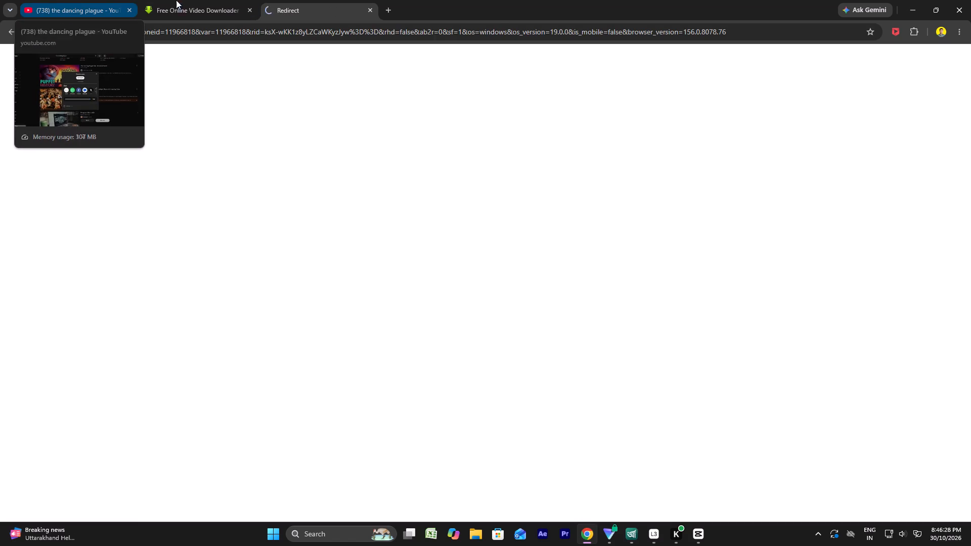
{"action": "left_click", "coordinate": [209, 0]}
{"action": "left_click", "coordinate": [282, 0]}
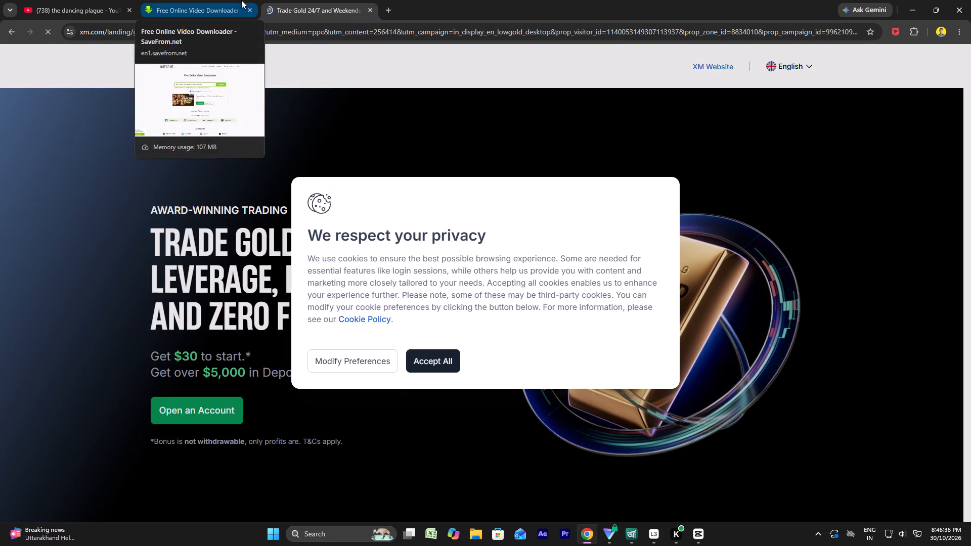
{"action": "left_click", "coordinate": [241, 0]}
{"action": "left_click", "coordinate": [476, 304]}
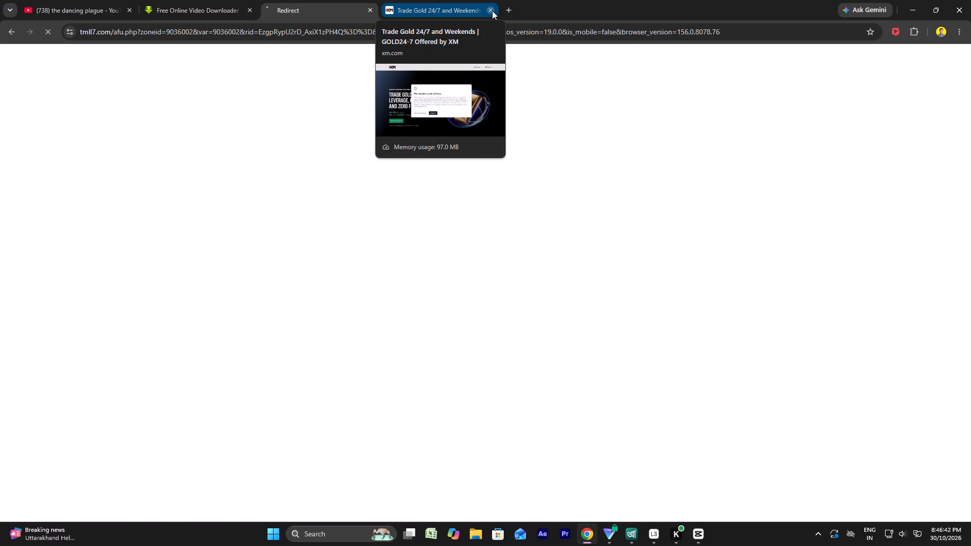
{"action": "left_click", "coordinate": [492, 11]}
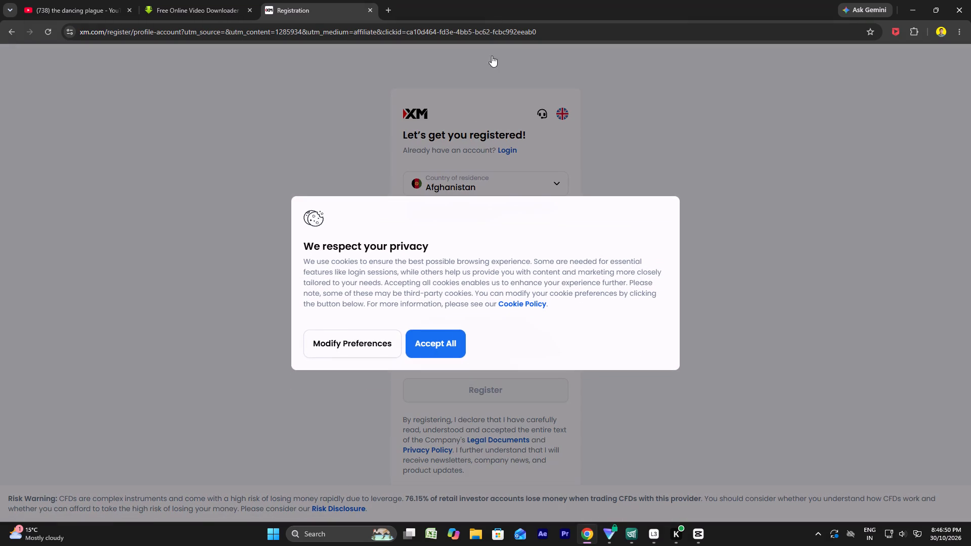
{"action": "left_click", "coordinate": [224, 0]}
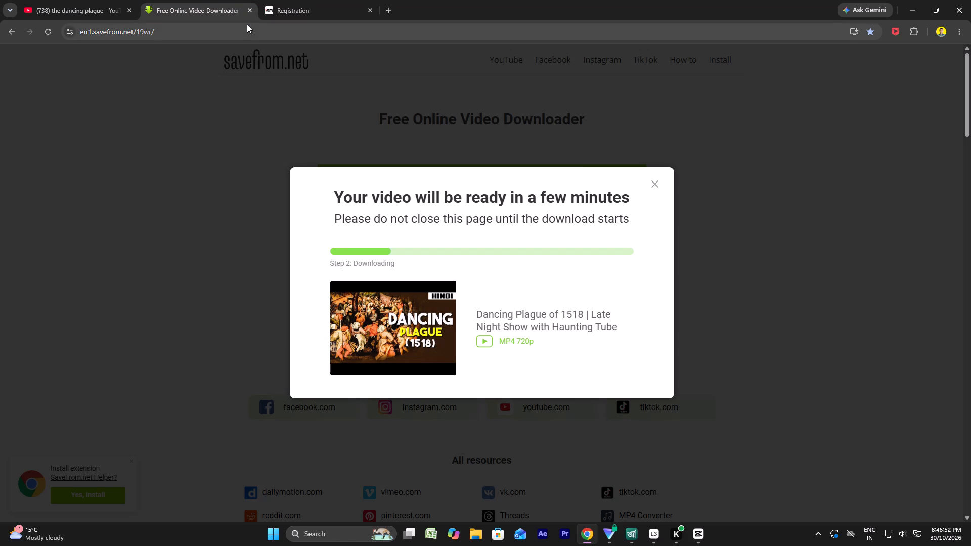
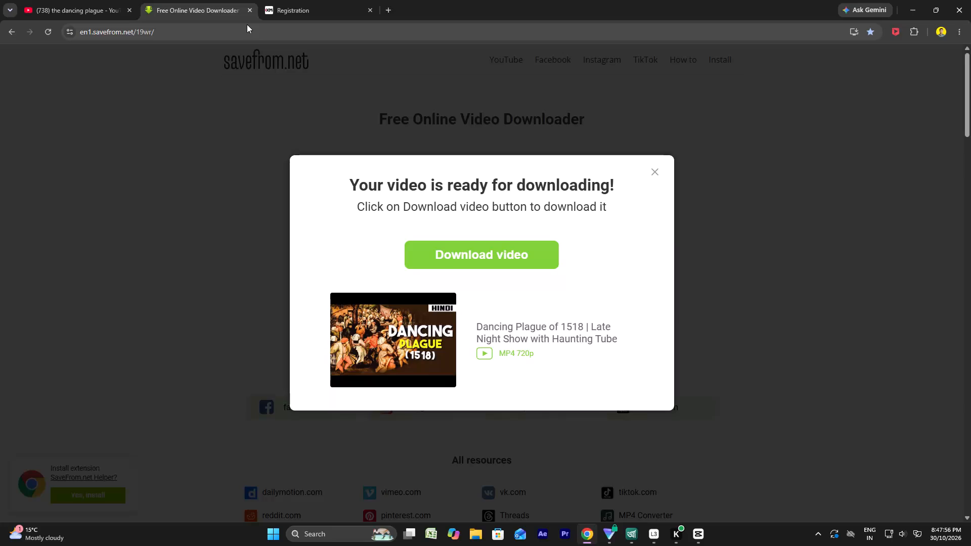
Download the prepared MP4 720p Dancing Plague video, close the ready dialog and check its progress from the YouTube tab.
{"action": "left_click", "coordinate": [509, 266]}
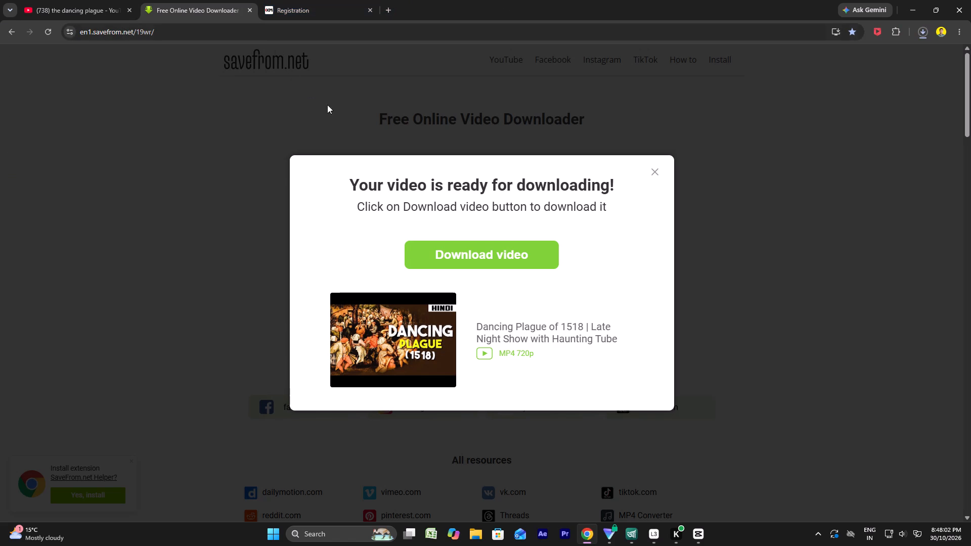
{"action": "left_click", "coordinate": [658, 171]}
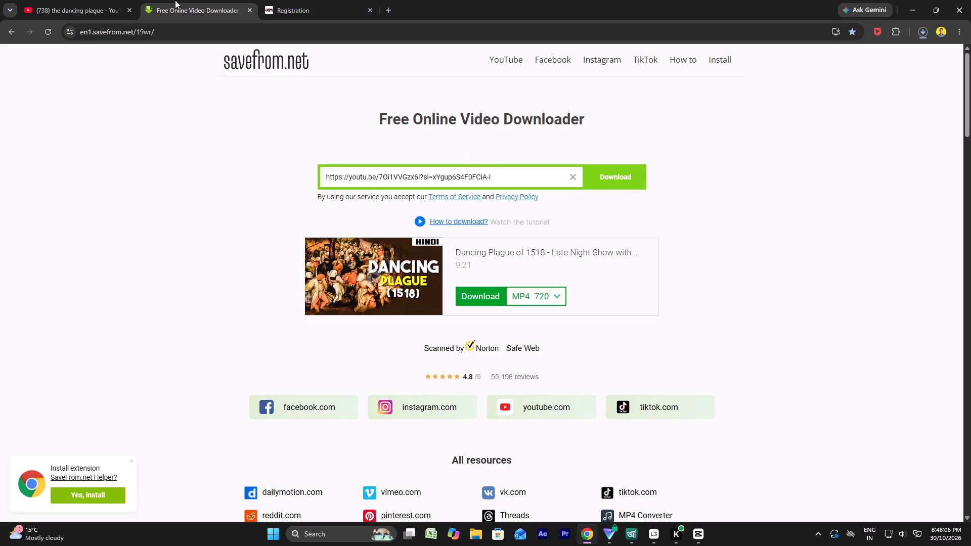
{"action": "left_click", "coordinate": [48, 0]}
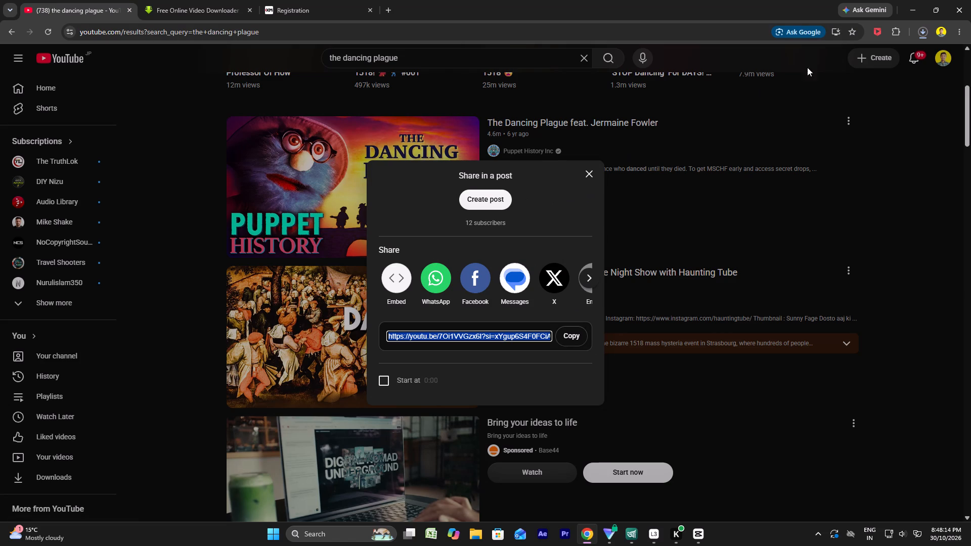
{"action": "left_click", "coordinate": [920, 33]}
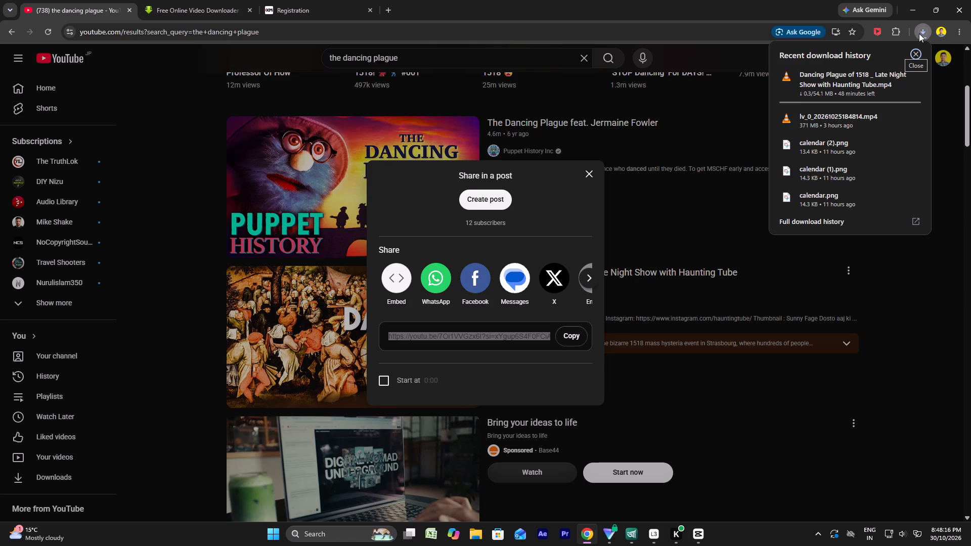
Switch to Proton VPN, disconnect it, and check the video's download status back in the browser.
{"action": "left_click", "coordinate": [603, 530]}
{"action": "left_click", "coordinate": [657, 196]}
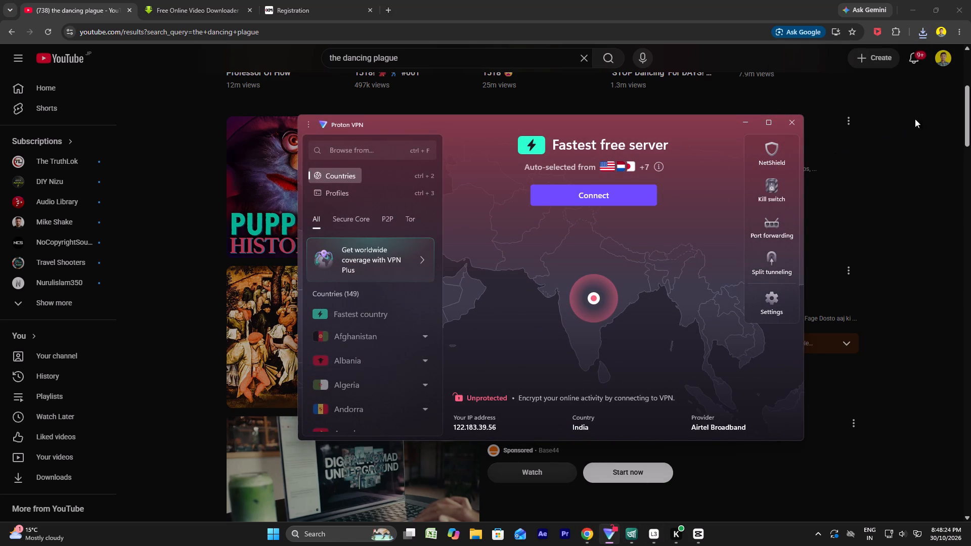
{"action": "left_click", "coordinate": [925, 30]}
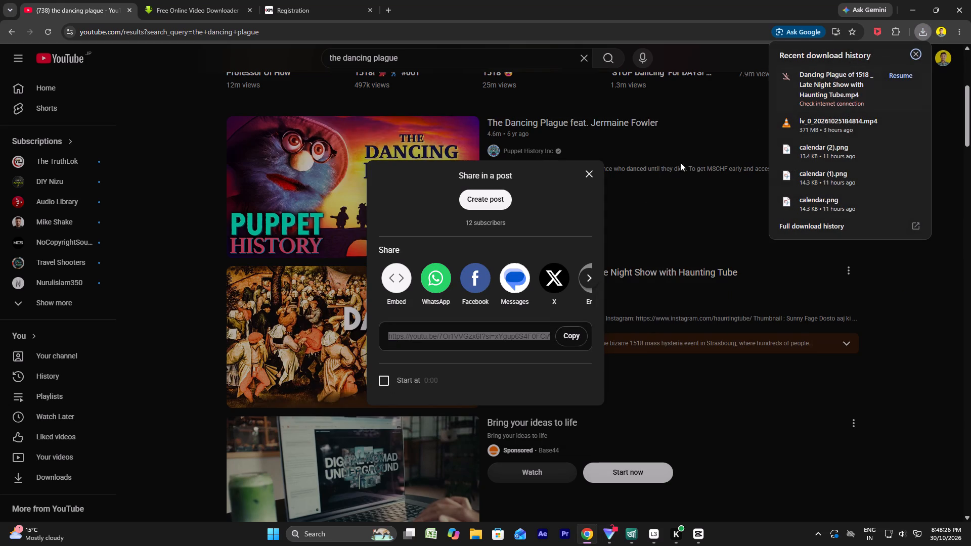
{"action": "left_click", "coordinate": [596, 171]}
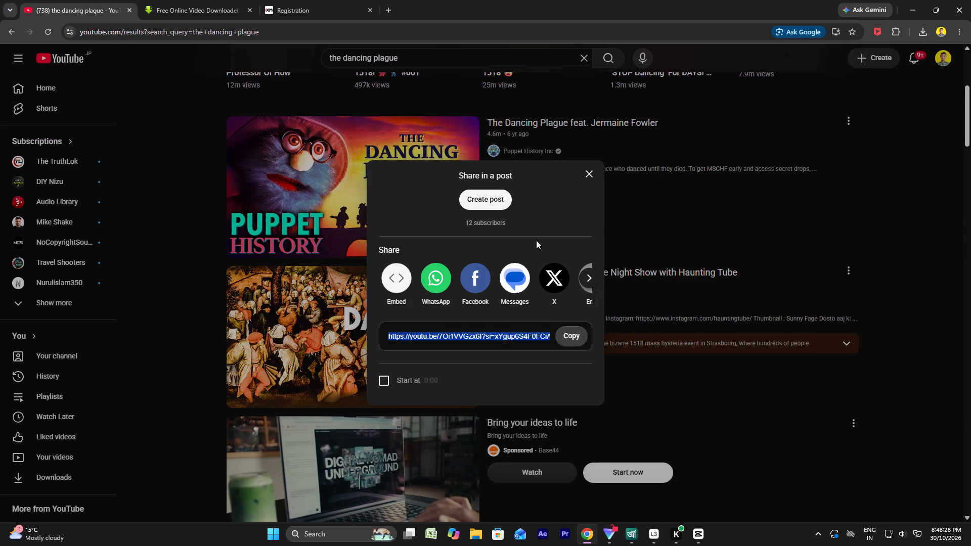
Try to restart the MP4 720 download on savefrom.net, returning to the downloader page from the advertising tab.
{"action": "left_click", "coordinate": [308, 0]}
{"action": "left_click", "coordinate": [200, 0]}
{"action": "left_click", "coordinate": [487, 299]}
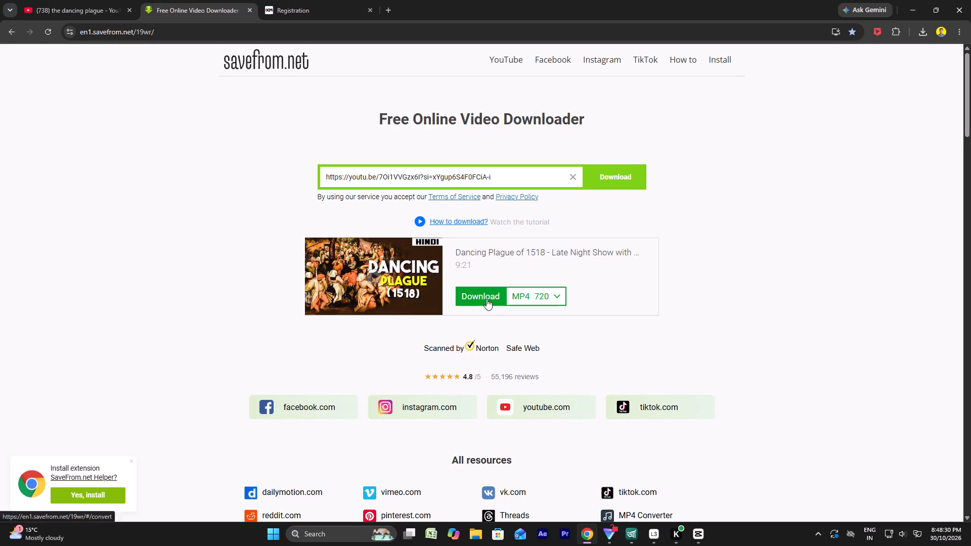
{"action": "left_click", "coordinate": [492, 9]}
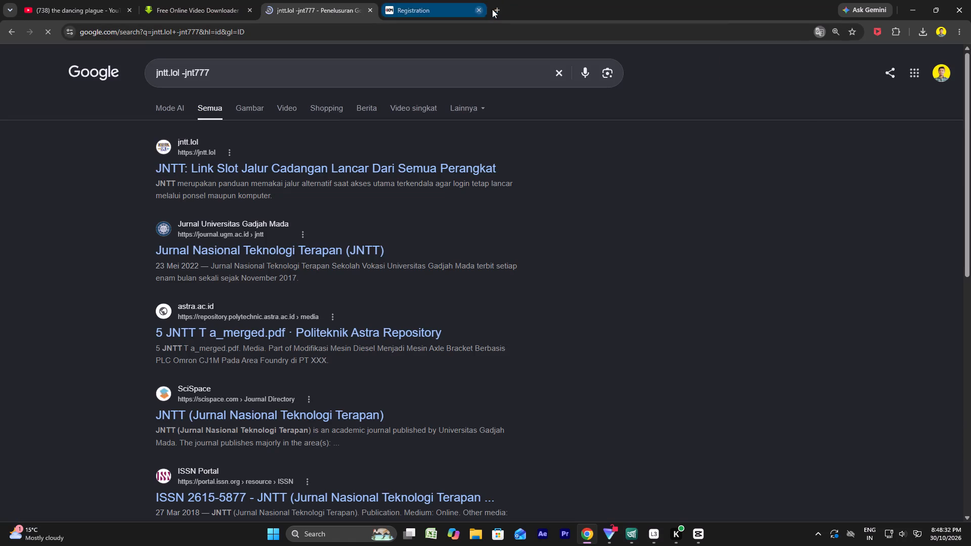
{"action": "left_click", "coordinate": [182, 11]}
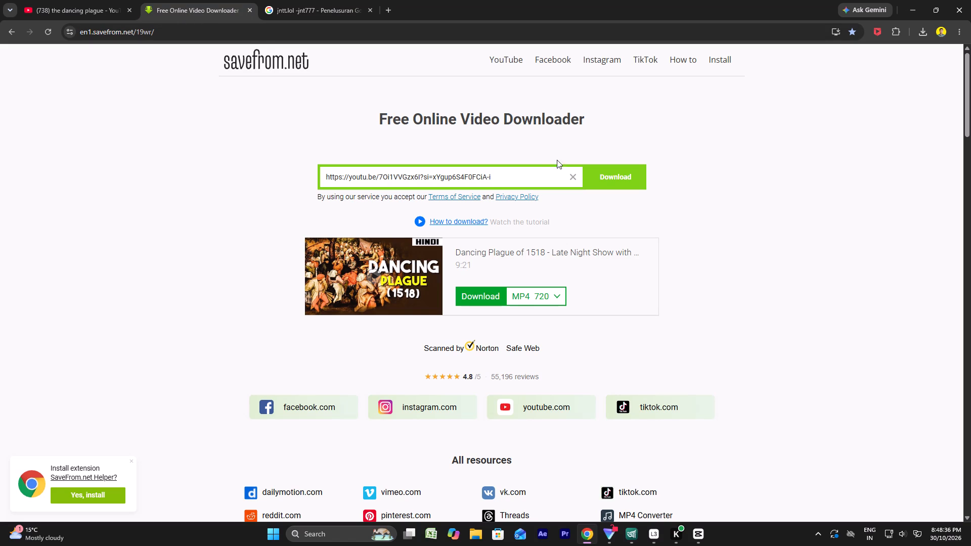
Clear the savefrom.net link field, copy the Dancing Plague of 1518 share link from YouTube again, and resubmit it.
{"action": "left_click", "coordinate": [569, 174]}
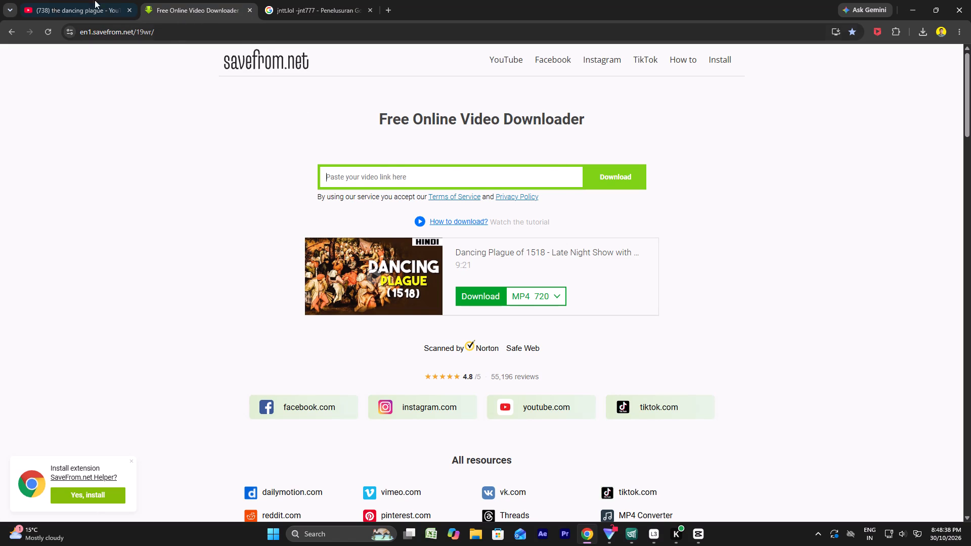
{"action": "left_click", "coordinate": [17, 0]}
{"action": "left_click", "coordinate": [52, 0]}
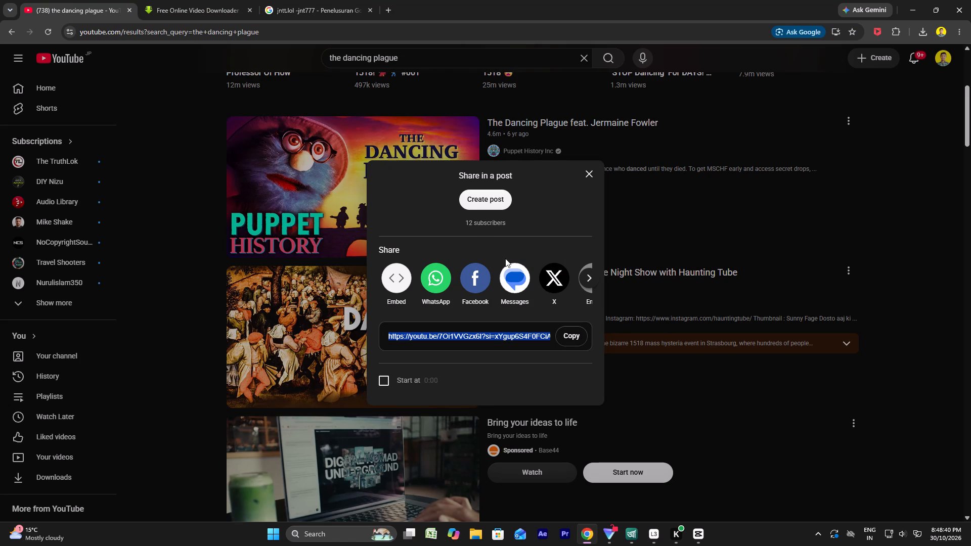
{"action": "left_click", "coordinate": [564, 340]}
{"action": "left_click", "coordinate": [206, 0]}
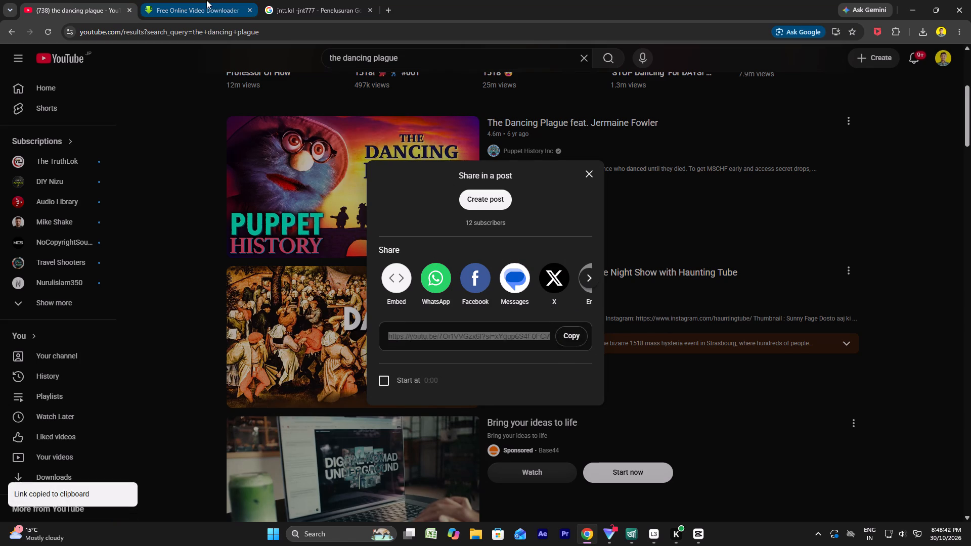
{"action": "key", "text": "ctrl+b"}
{"action": "key", "text": "ctrl+v"}
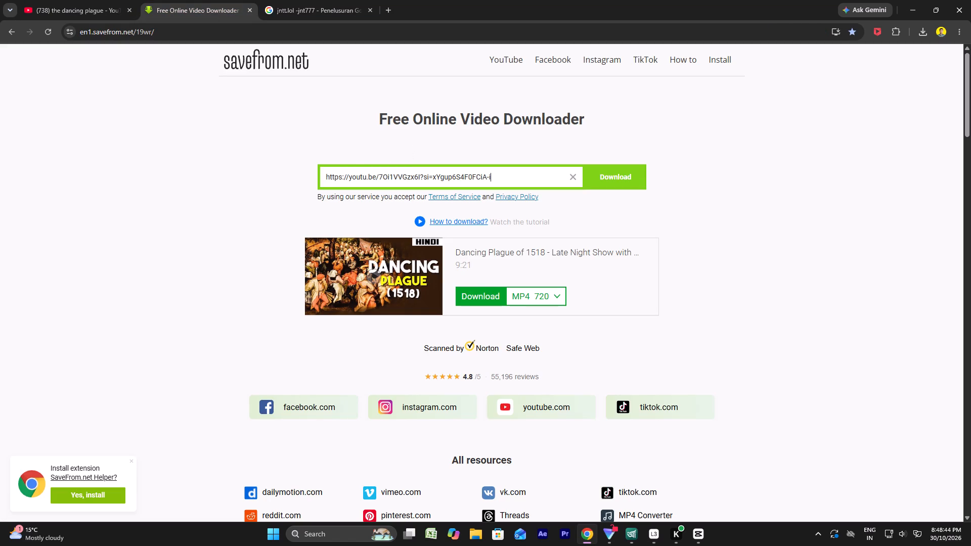
{"action": "left_click", "coordinate": [607, 180]}
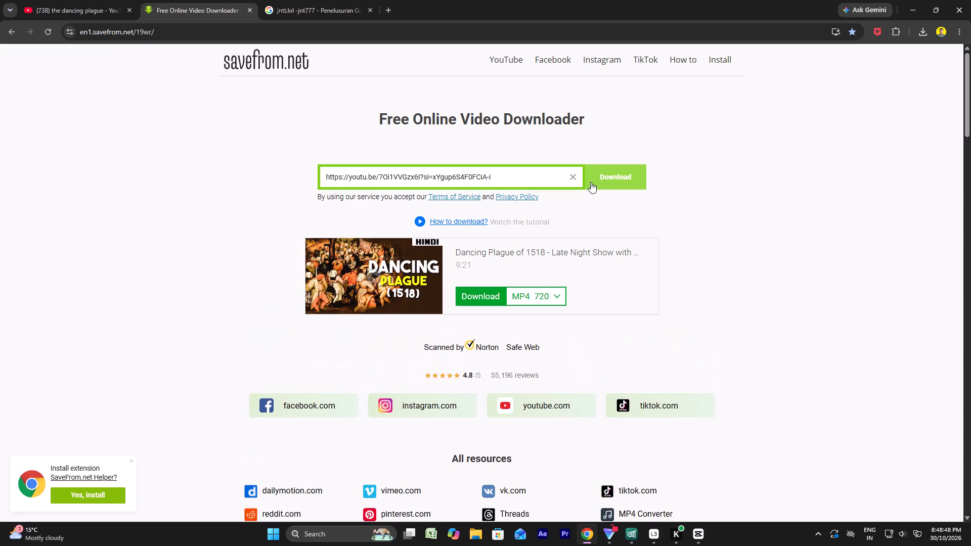
Download the Dancing Plague of 1518 video as MP4 720p from savefrom.net and close the advertising tabs it opens.
{"action": "left_click", "coordinate": [484, 299]}
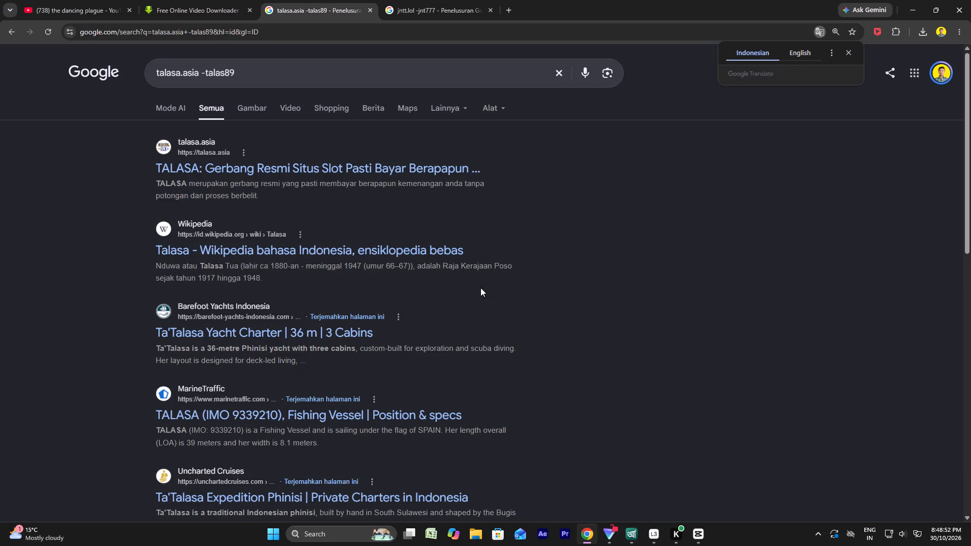
{"action": "left_click", "coordinate": [214, 0]}
{"action": "left_click", "coordinate": [476, 255]}
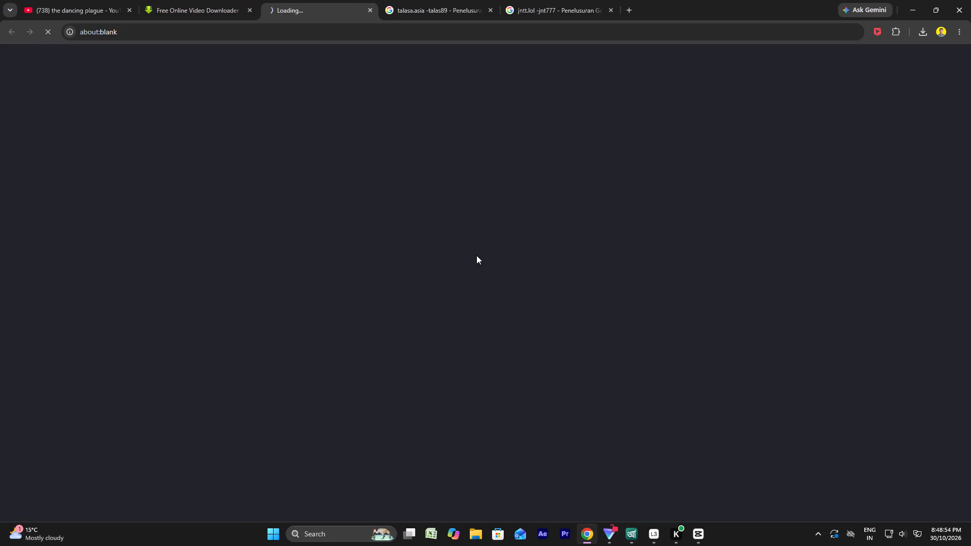
{"action": "left_click", "coordinate": [452, 4]}
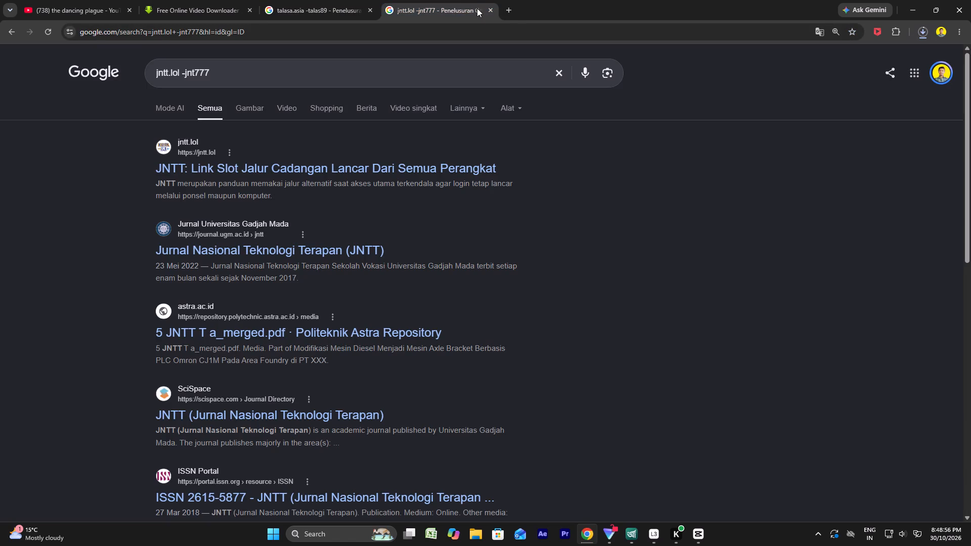
{"action": "left_click", "coordinate": [491, 10]}
{"action": "left_click", "coordinate": [335, 9]}
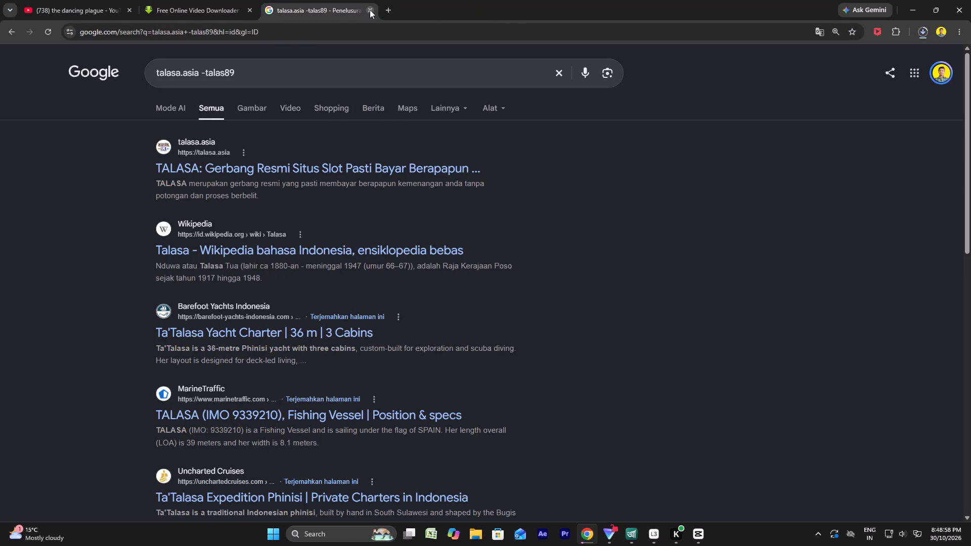
{"action": "left_click", "coordinate": [370, 10]}
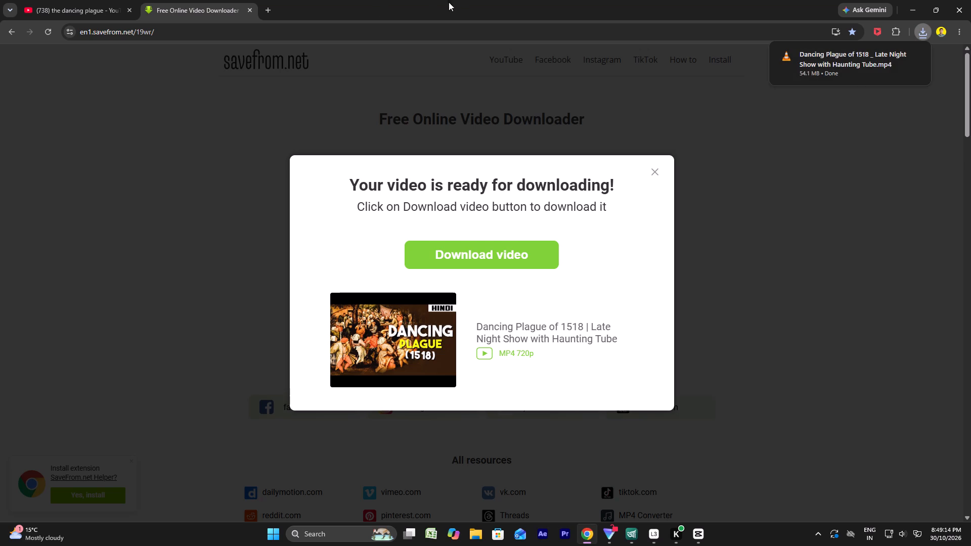
Close the share dialog on YouTube and preview later parts of "The Dancing Plague feat. Jermaine Fowler" in the search results.
{"action": "left_click", "coordinate": [72, 0]}
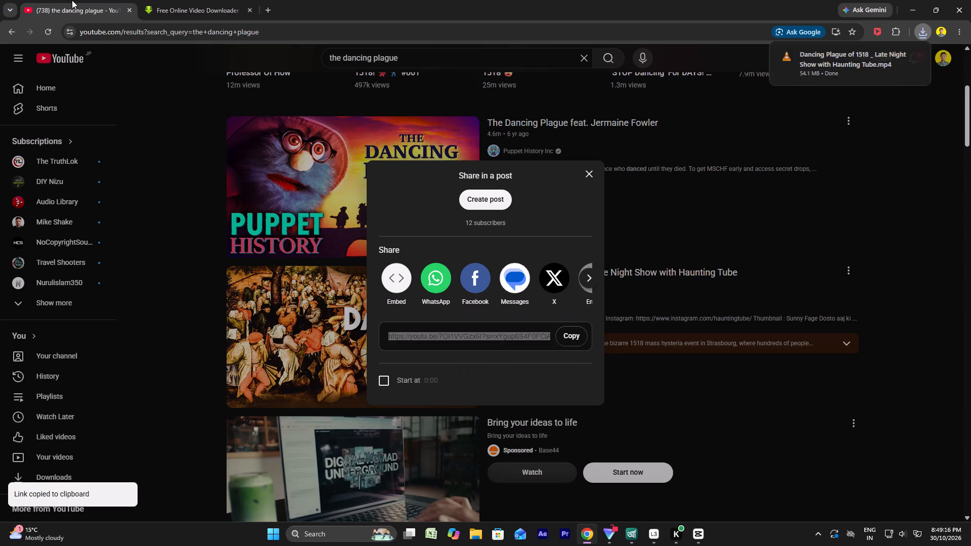
{"action": "left_click", "coordinate": [592, 173]}
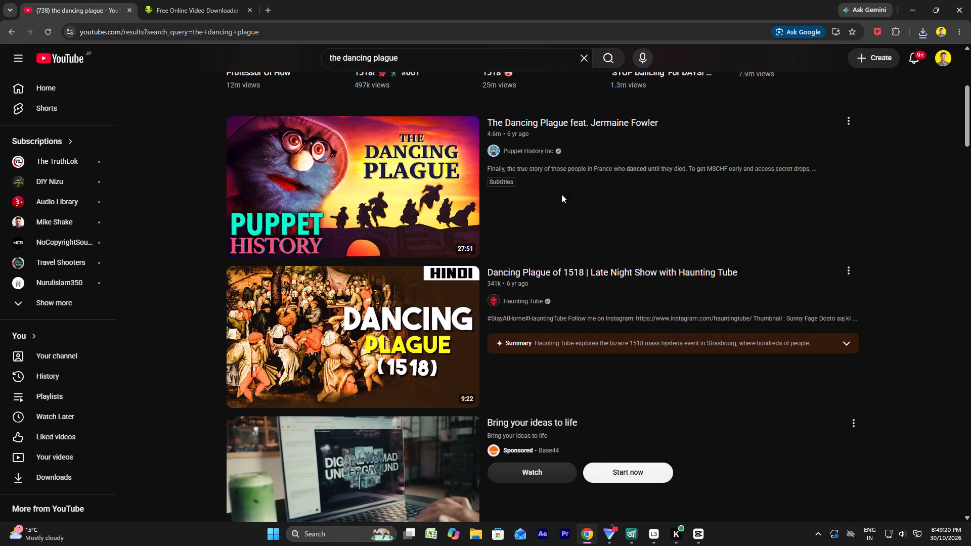
{"action": "left_click", "coordinate": [307, 252]}
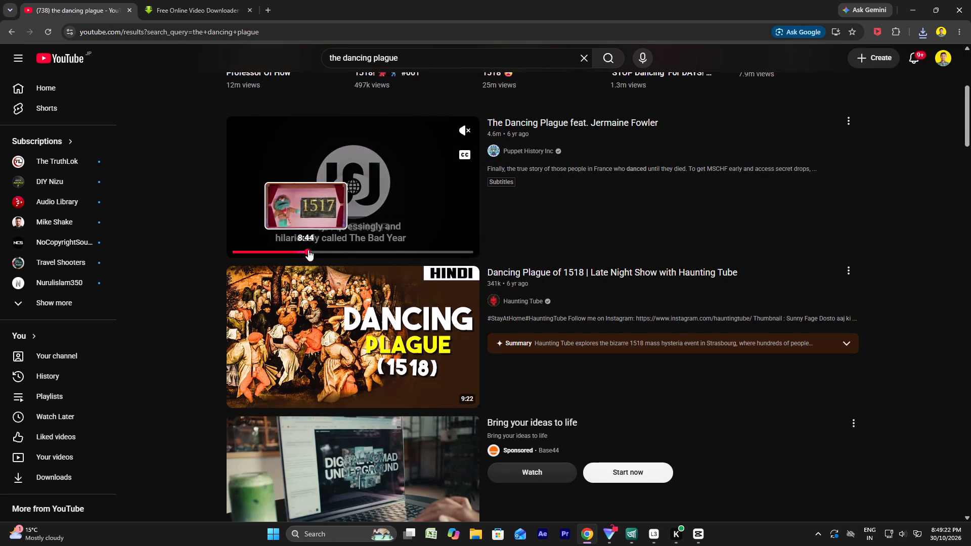
{"action": "left_click", "coordinate": [358, 250]}
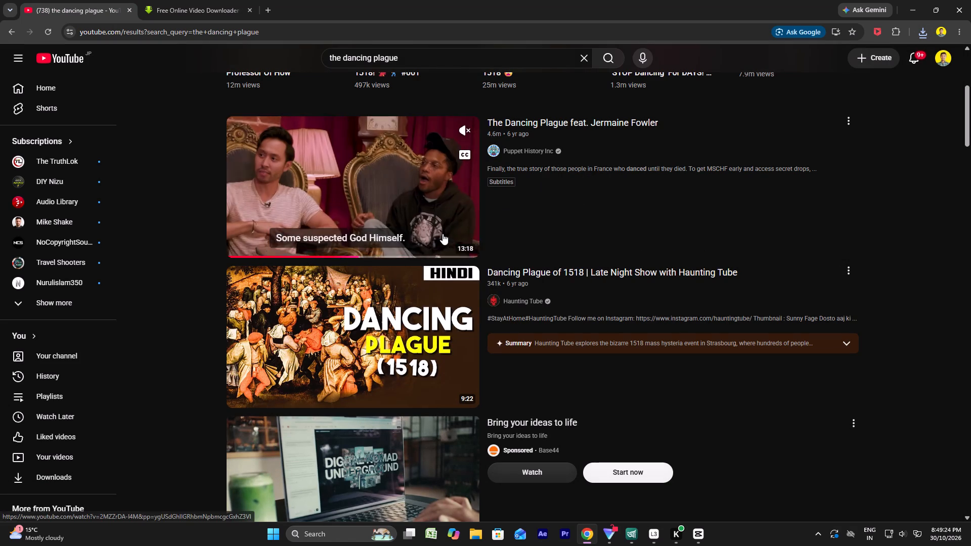
Open the video "The Day 400 People Danced to Their Graves Curse" from the search results and skip its advert.
{"action": "scroll", "coordinate": [444, 234], "scroll_direction": "down", "scroll_amount": 5}
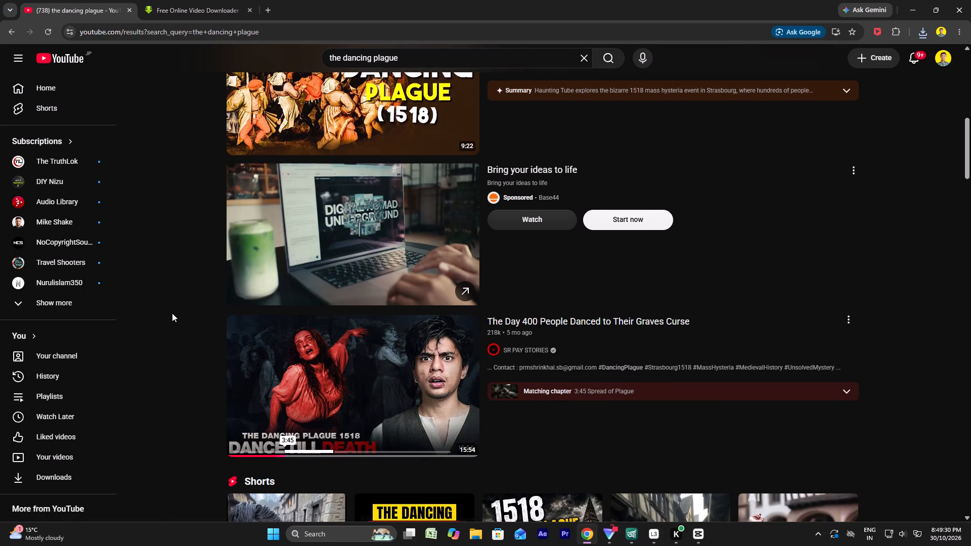
{"action": "left_click", "coordinate": [355, 363]}
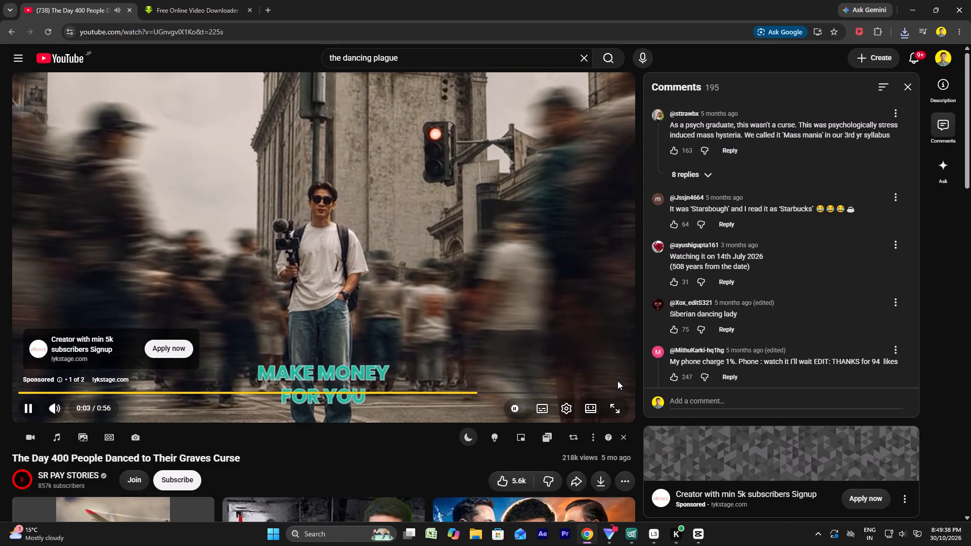
{"action": "left_click", "coordinate": [618, 375]}
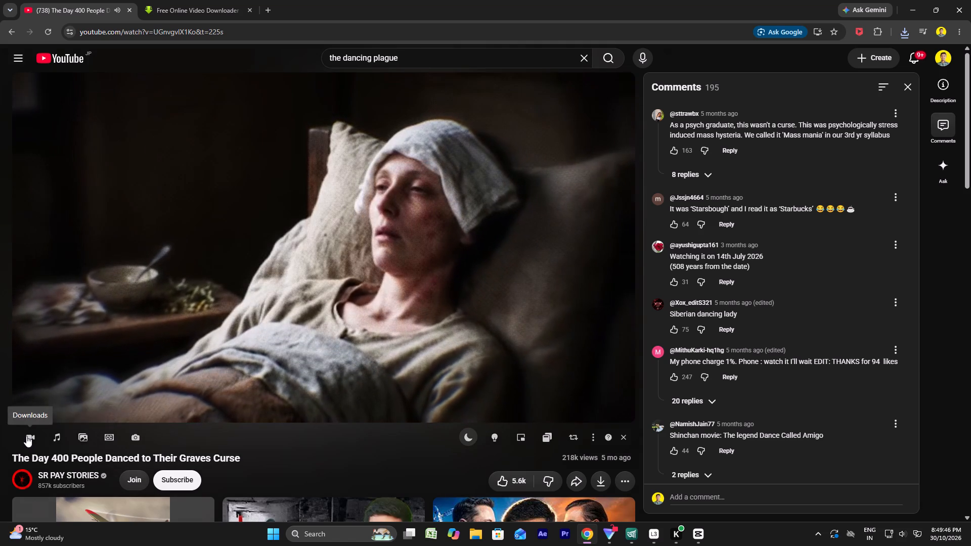
Download "The Day 400 People Danced to Their Graves Curse" as MP4 720p with the Addoncrop extension and close its download options.
{"action": "left_click", "coordinate": [26, 436]}
{"action": "scroll", "coordinate": [80, 478], "scroll_direction": "down", "scroll_amount": 3}
{"action": "scroll", "coordinate": [246, 480], "scroll_direction": "down", "scroll_amount": 3}
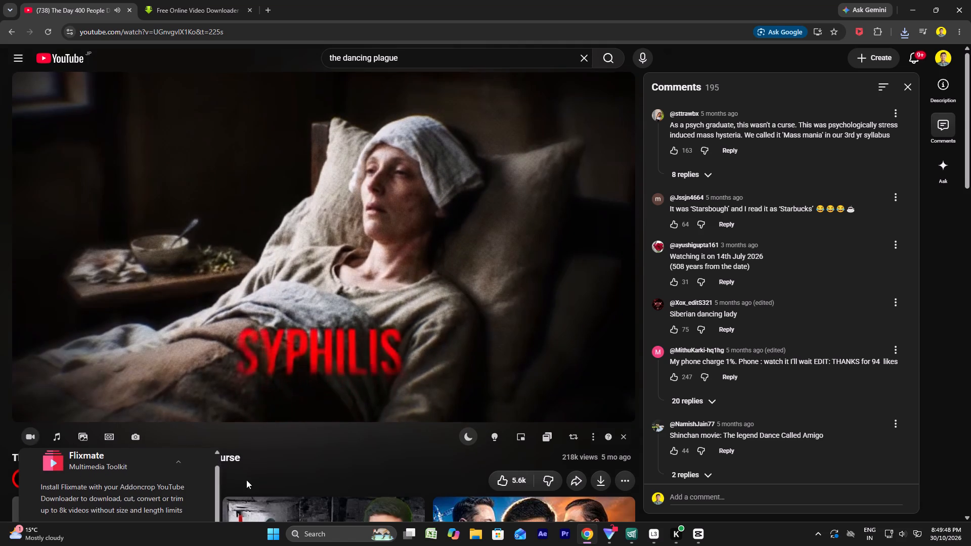
{"action": "scroll", "coordinate": [246, 480], "scroll_direction": "down", "scroll_amount": 2}
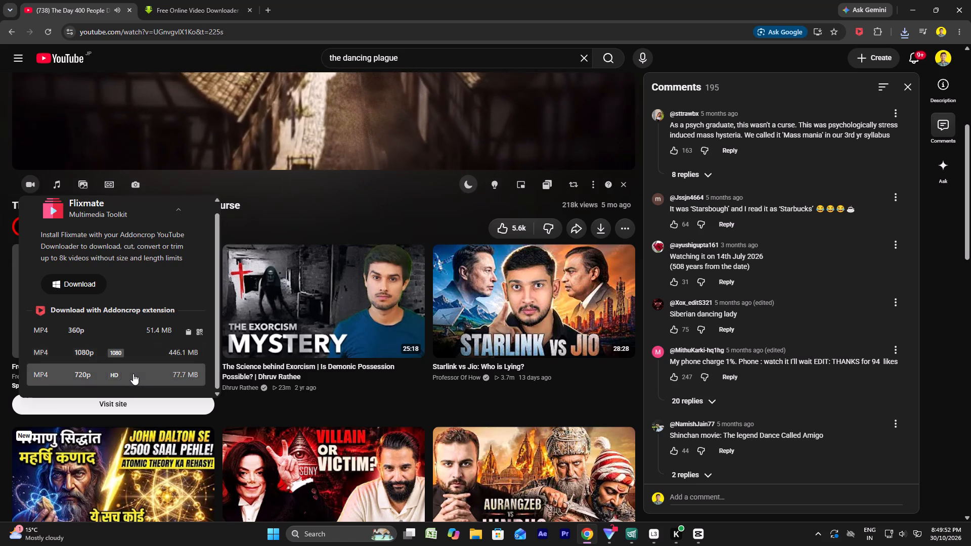
{"action": "left_click", "coordinate": [133, 374]}
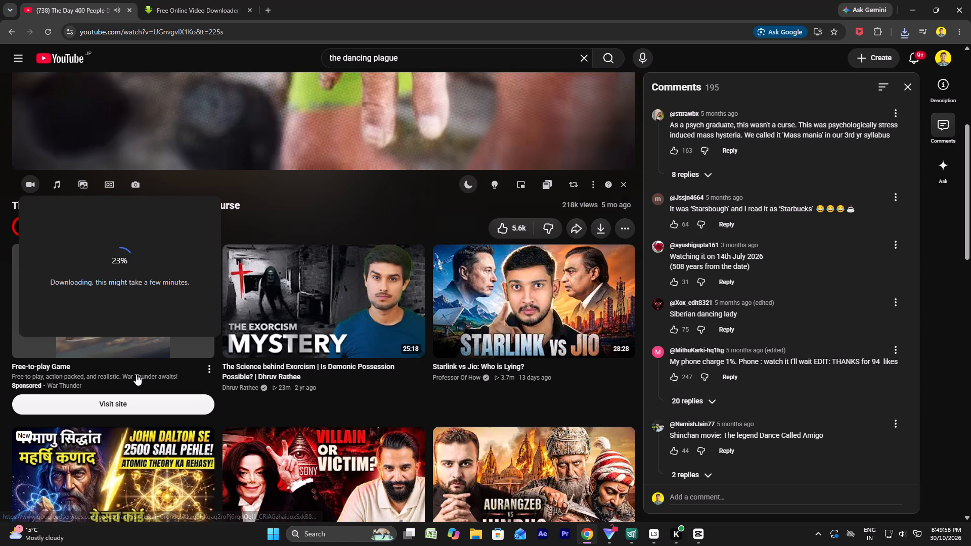
{"action": "scroll", "coordinate": [136, 374], "scroll_direction": "up", "scroll_amount": 3}
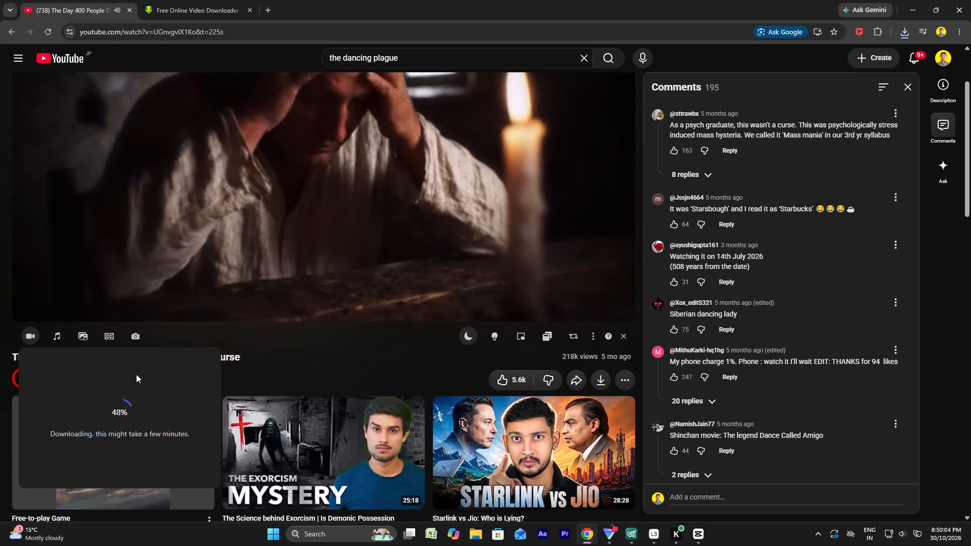
{"action": "scroll", "coordinate": [136, 374], "scroll_direction": "up", "scroll_amount": 2}
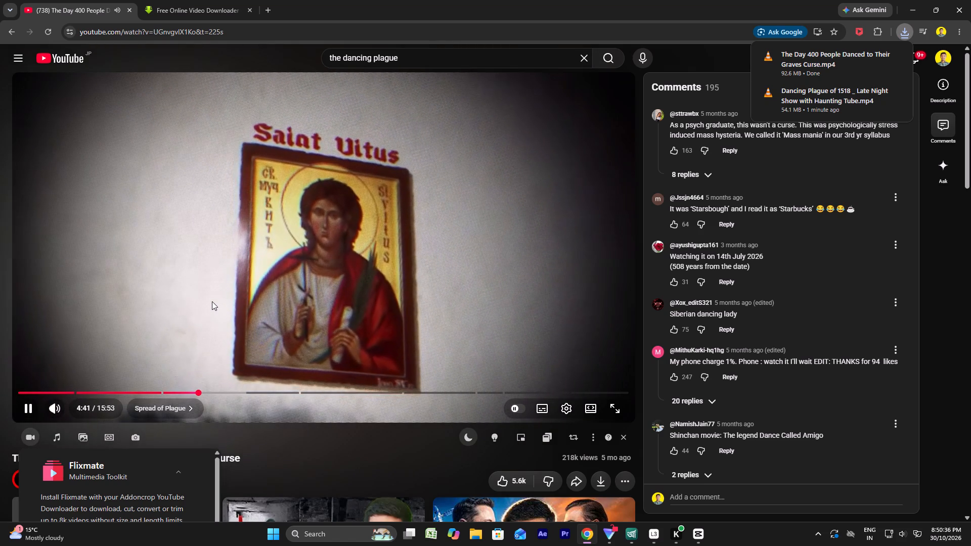
{"action": "left_click", "coordinate": [338, 457]}
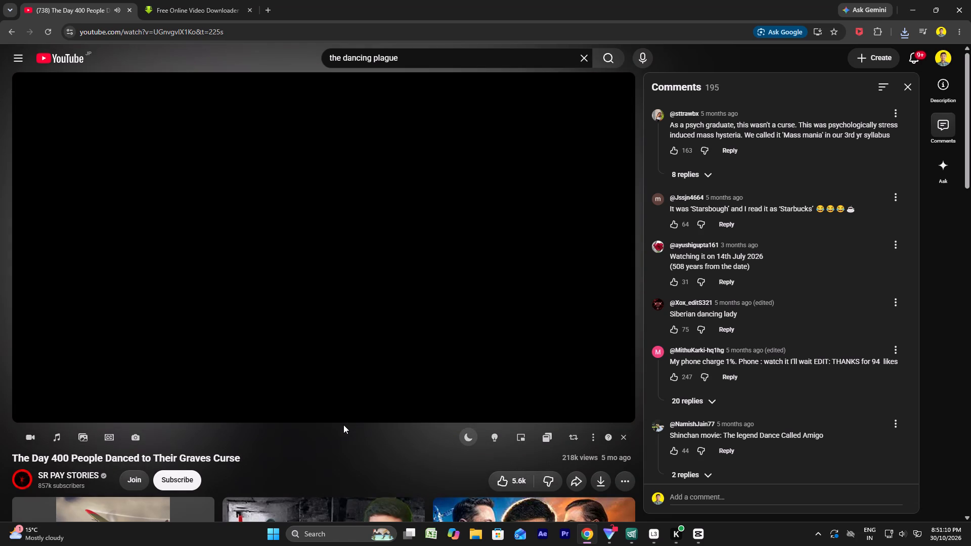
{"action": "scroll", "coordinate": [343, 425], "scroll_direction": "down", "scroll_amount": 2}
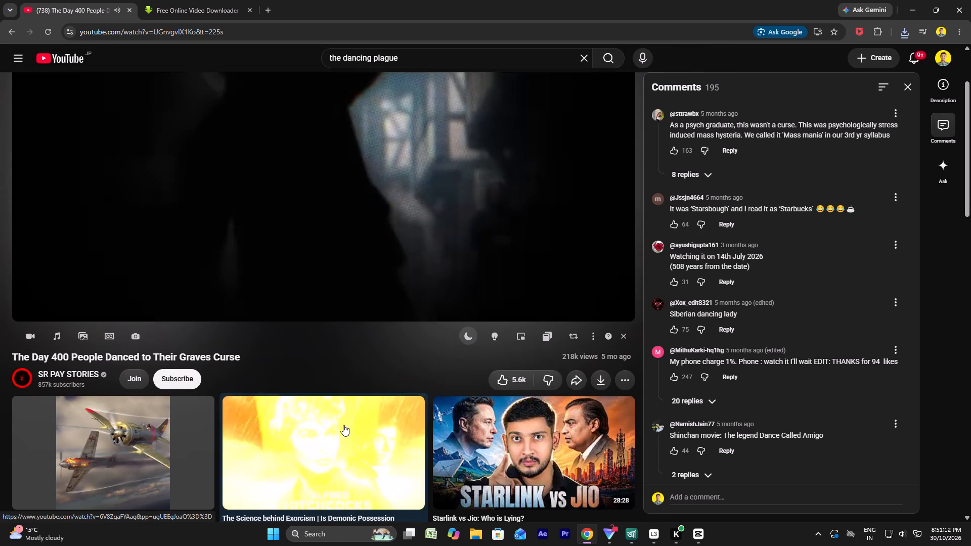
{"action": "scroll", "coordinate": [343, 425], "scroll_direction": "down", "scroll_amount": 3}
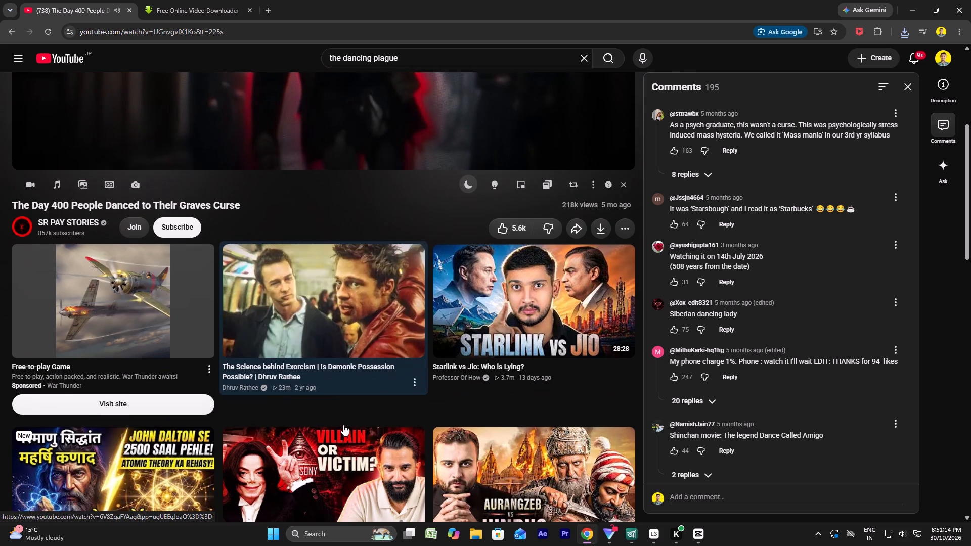
Return from "The Day 400 People Danced to Their Graves Curse" to the search results for "the dancing plague".
{"action": "scroll", "coordinate": [343, 425], "scroll_direction": "down", "scroll_amount": 3}
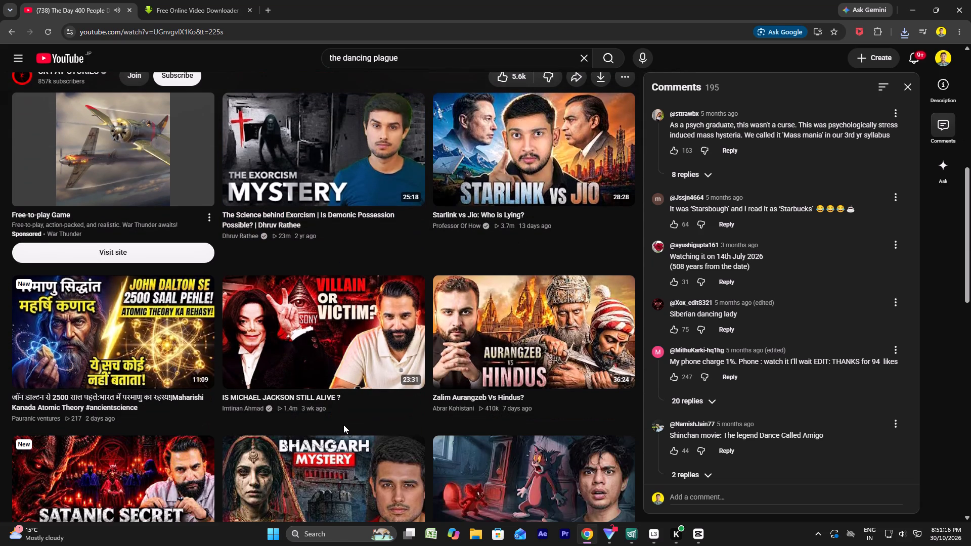
{"action": "scroll", "coordinate": [343, 425], "scroll_direction": "up", "scroll_amount": 6}
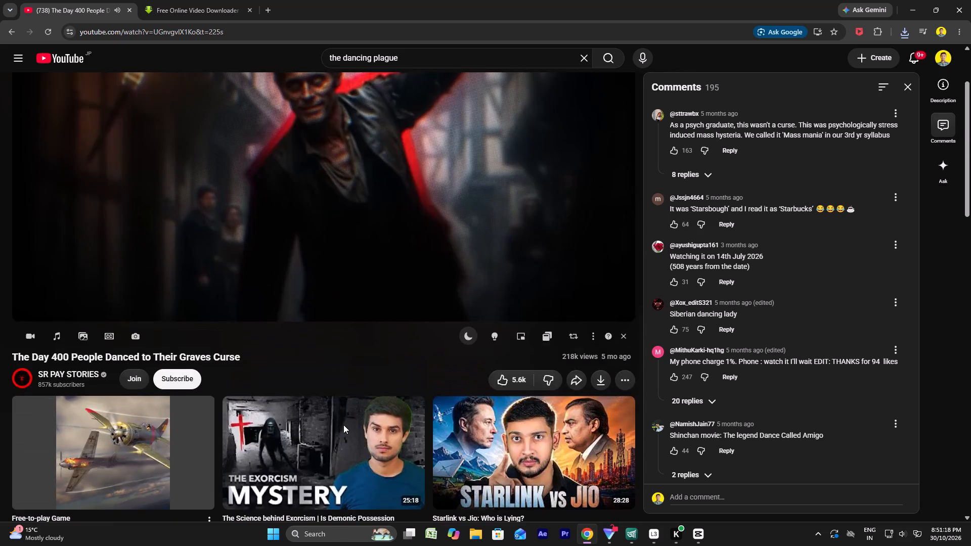
{"action": "scroll", "coordinate": [343, 425], "scroll_direction": "up", "scroll_amount": 4}
{"action": "left_click", "coordinate": [329, 373]}
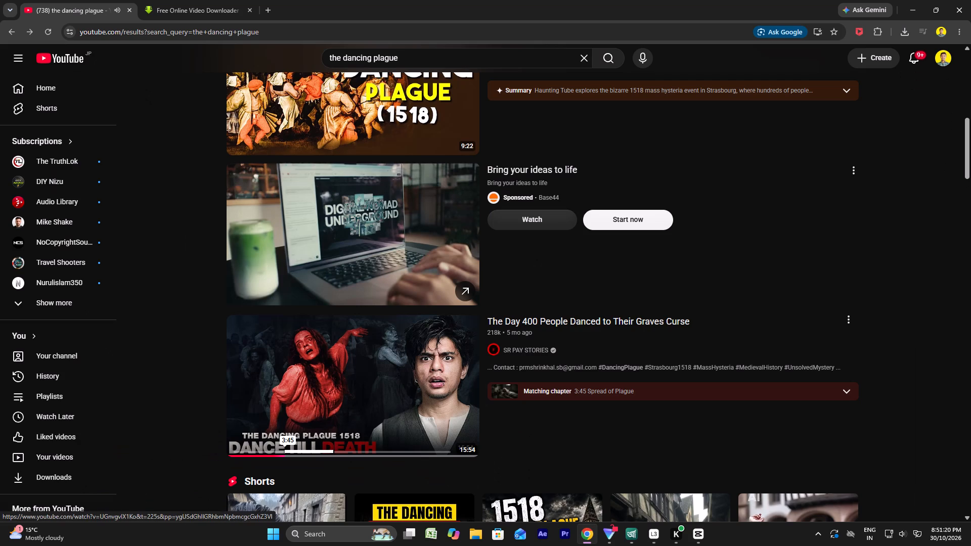
Find "The Hidden Truth Behind the 1518 Dancing Plague" by First Humans in the search results and copy its share link.
{"action": "scroll", "coordinate": [327, 370], "scroll_direction": "down", "scroll_amount": 4}
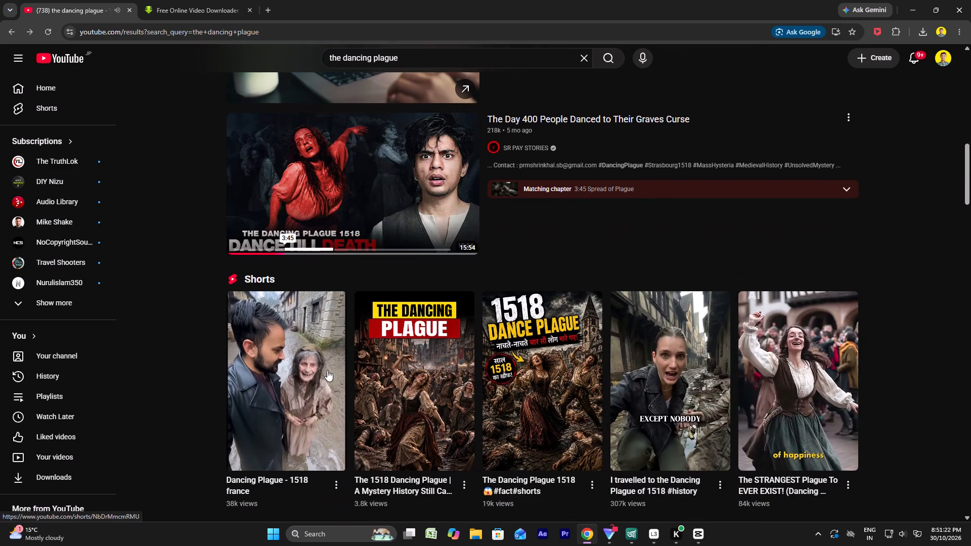
{"action": "scroll", "coordinate": [326, 371], "scroll_direction": "down", "scroll_amount": 4}
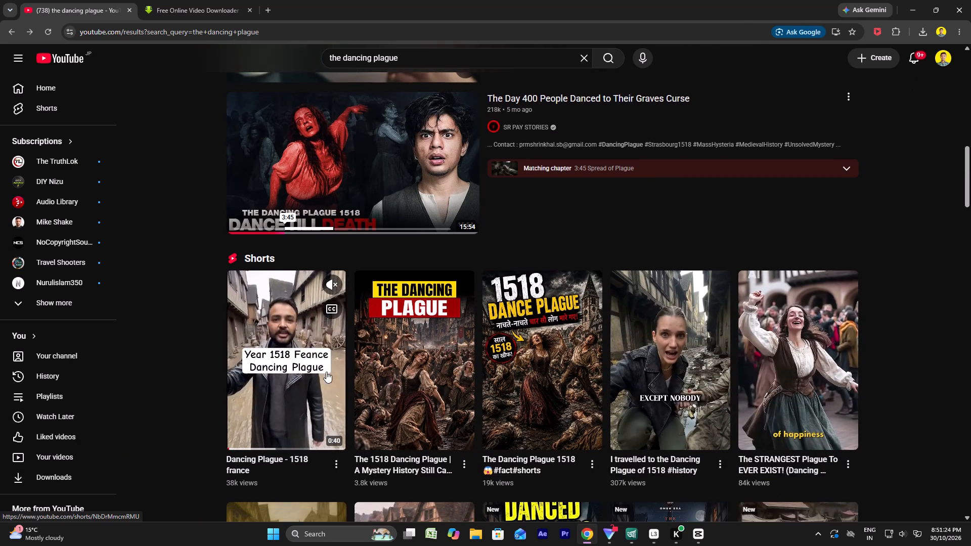
{"action": "scroll", "coordinate": [326, 372], "scroll_direction": "down", "scroll_amount": 7}
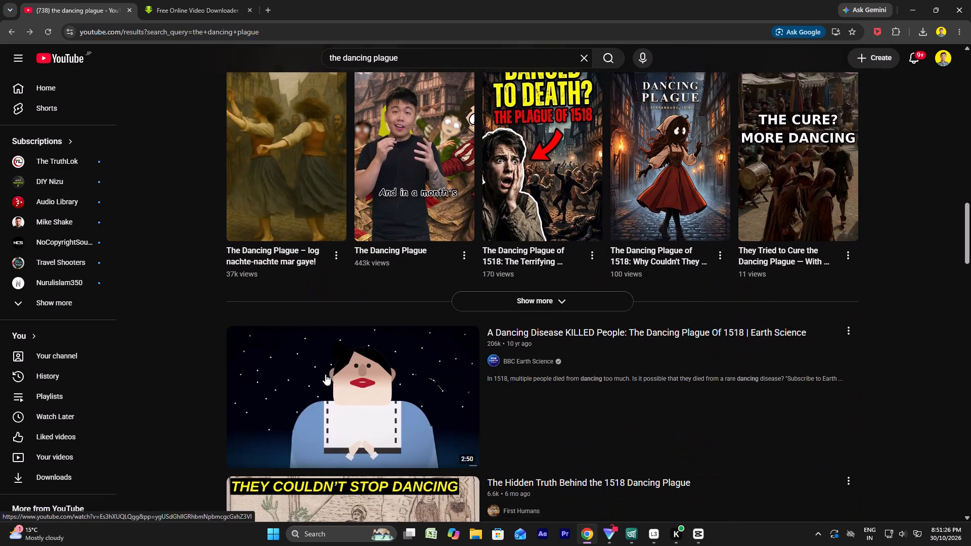
{"action": "scroll", "coordinate": [325, 374], "scroll_direction": "down", "scroll_amount": 2}
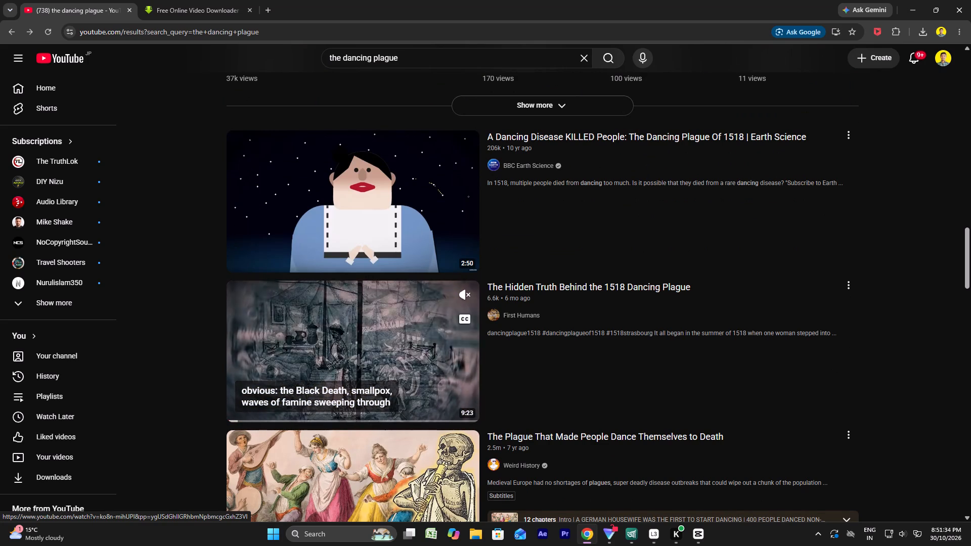
{"action": "left_click", "coordinate": [849, 278]}
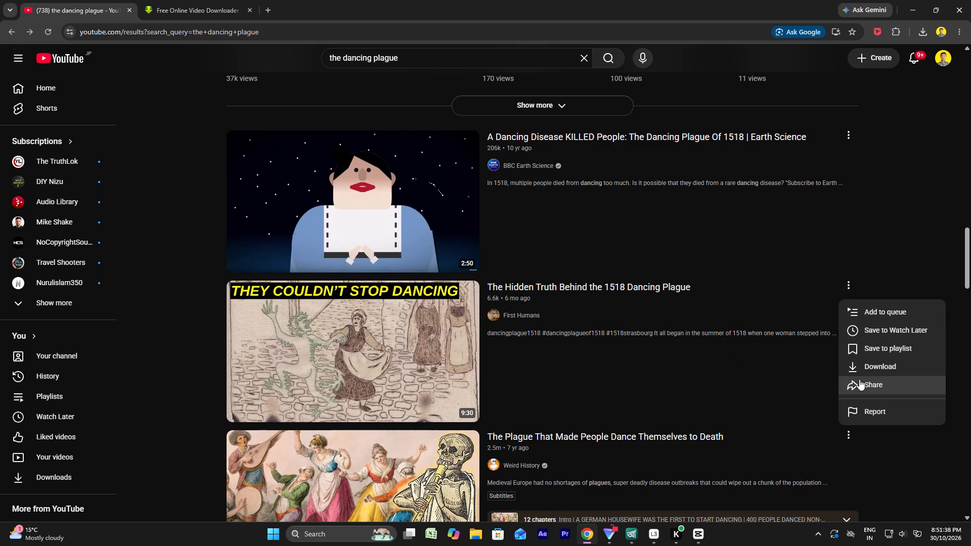
{"action": "left_click", "coordinate": [861, 383]}
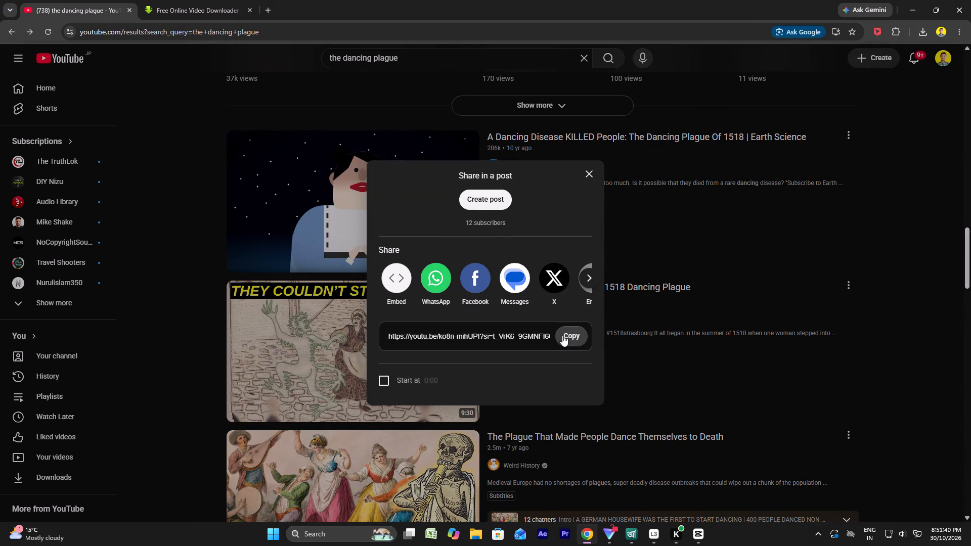
{"action": "left_click", "coordinate": [562, 335]}
On savefrom.net, dismiss the previous video's download dialog, replace the old link with the copied one and fetch the video.
{"action": "left_click", "coordinate": [207, 0]}
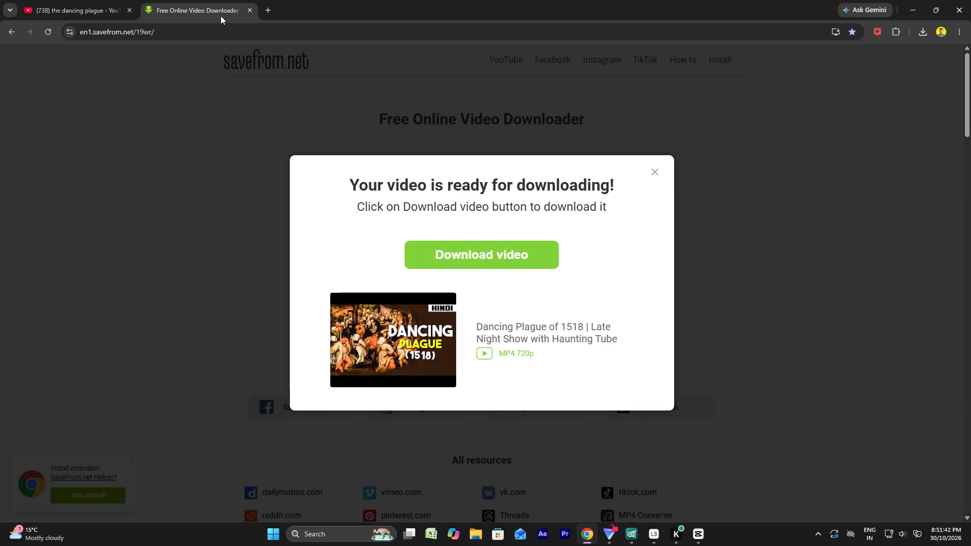
{"action": "left_click", "coordinate": [919, 28]}
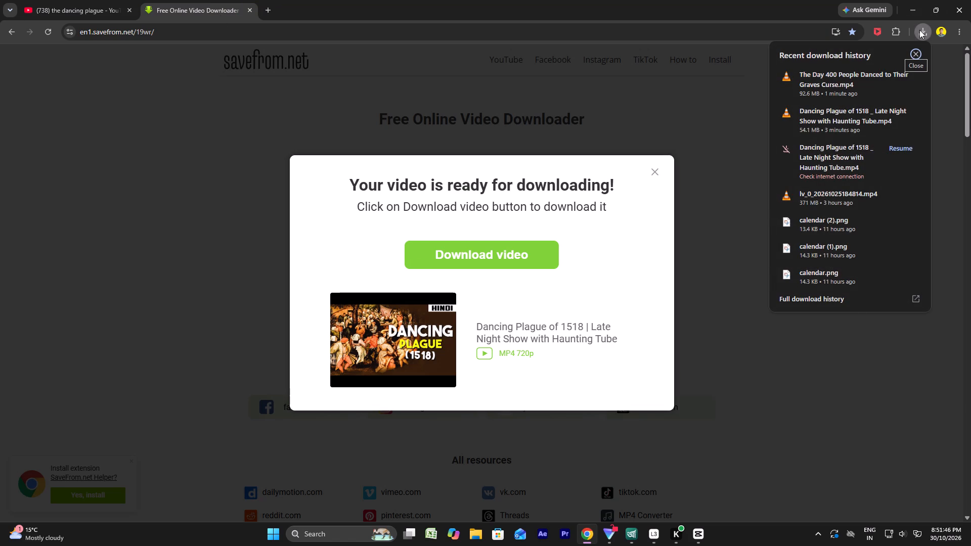
{"action": "left_click", "coordinate": [652, 165]}
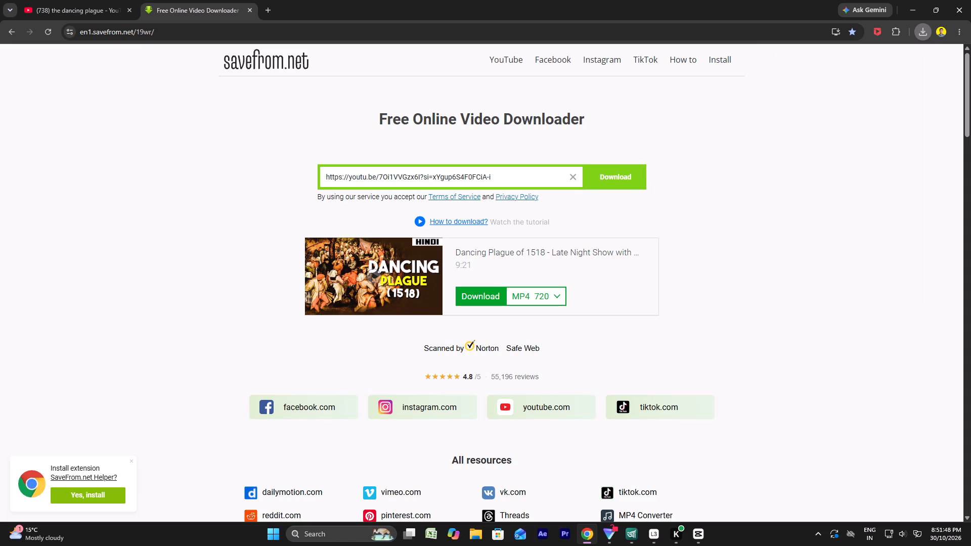
{"action": "left_click", "coordinate": [574, 176]}
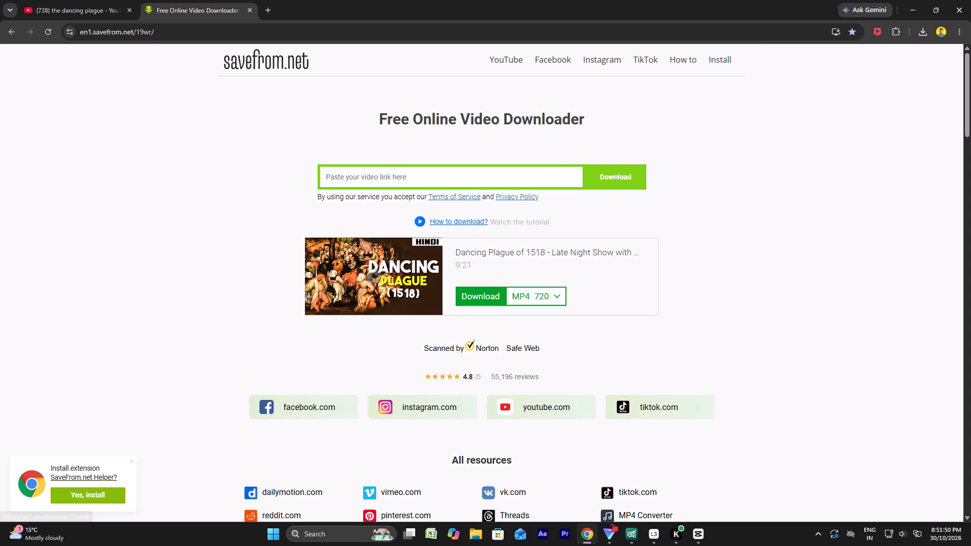
{"action": "right_click", "coordinate": [468, 173]}
{"action": "left_click", "coordinate": [490, 296]}
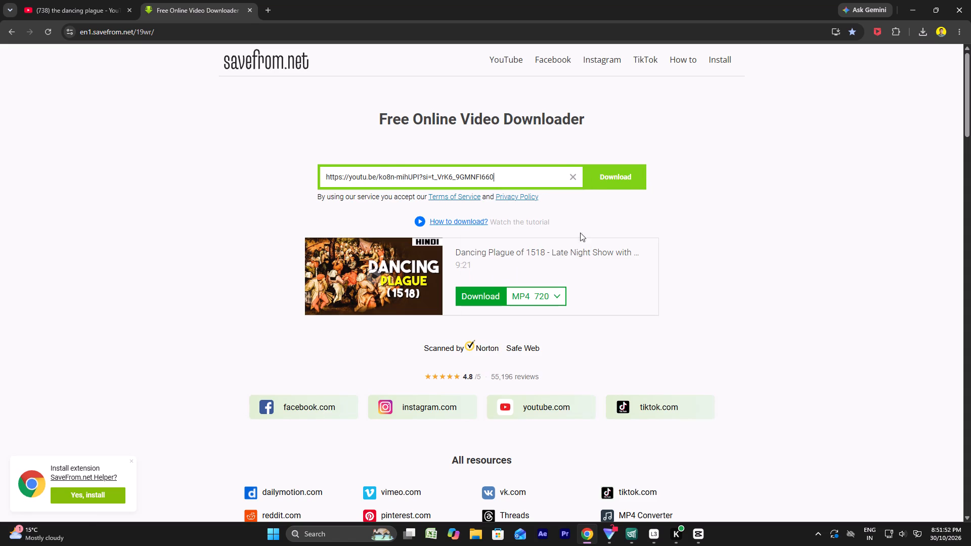
{"action": "left_click", "coordinate": [629, 178]}
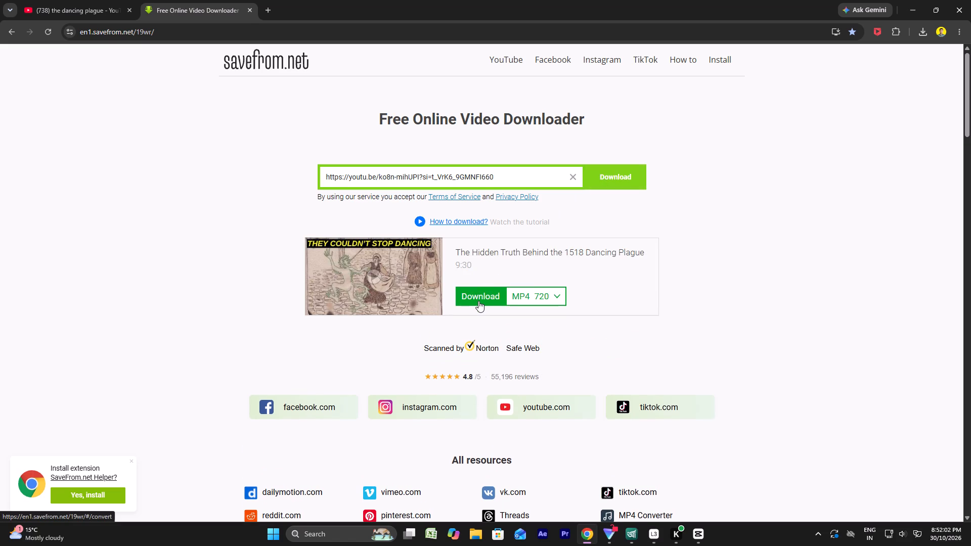
Start downloading "The Hidden Truth Behind the 1518 Dancing Plague" as MP4 720 and close the "Attention!" advertising tab.
{"action": "left_click", "coordinate": [478, 301]}
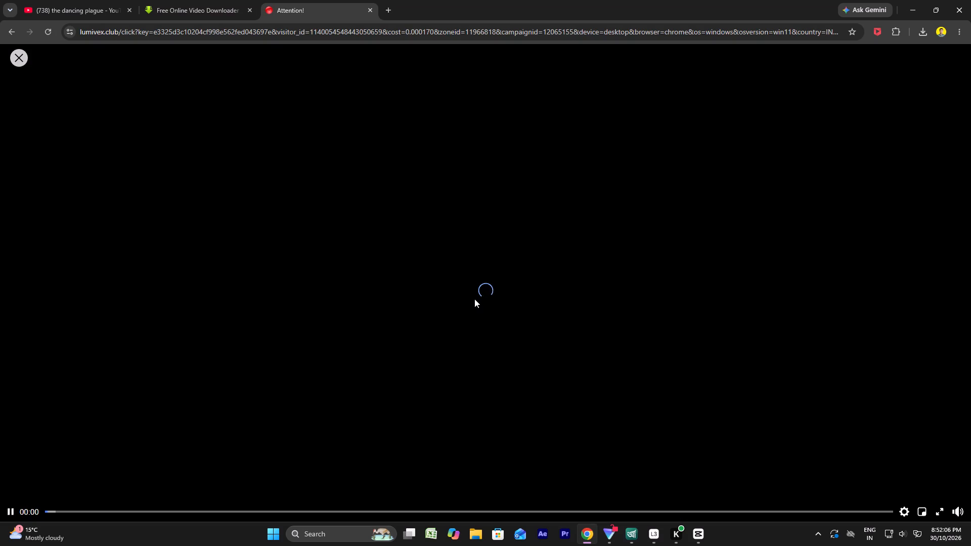
{"action": "left_click", "coordinate": [233, 0]}
{"action": "left_click", "coordinate": [325, 0]}
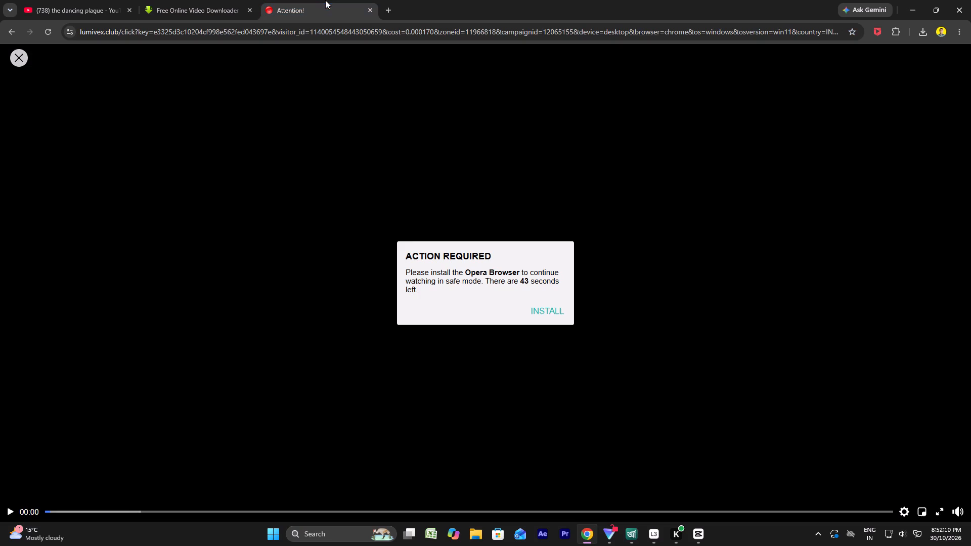
{"action": "left_click", "coordinate": [183, 0]}
{"action": "left_click", "coordinate": [473, 303]}
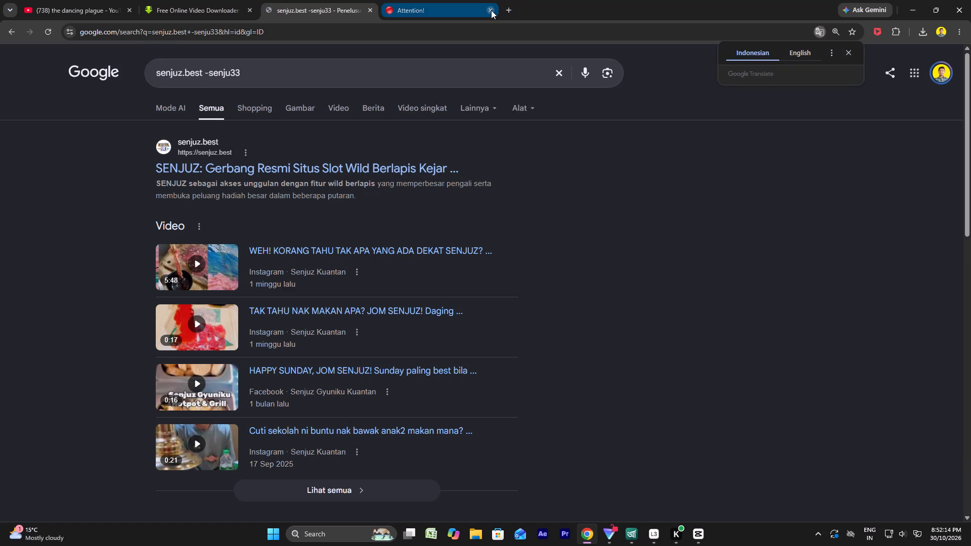
{"action": "left_click", "coordinate": [491, 11]}
{"action": "left_click", "coordinate": [224, 0]}
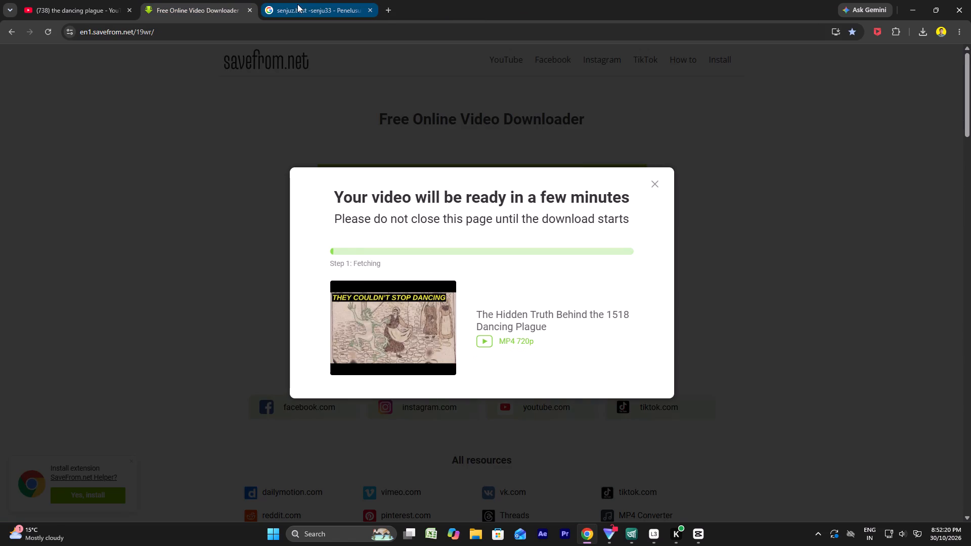
Open the bookmarked Free YouTube Video Downloader site in a new tab and close the leftover "senjuz.best" advertising tab.
{"action": "left_click", "coordinate": [387, 6]}
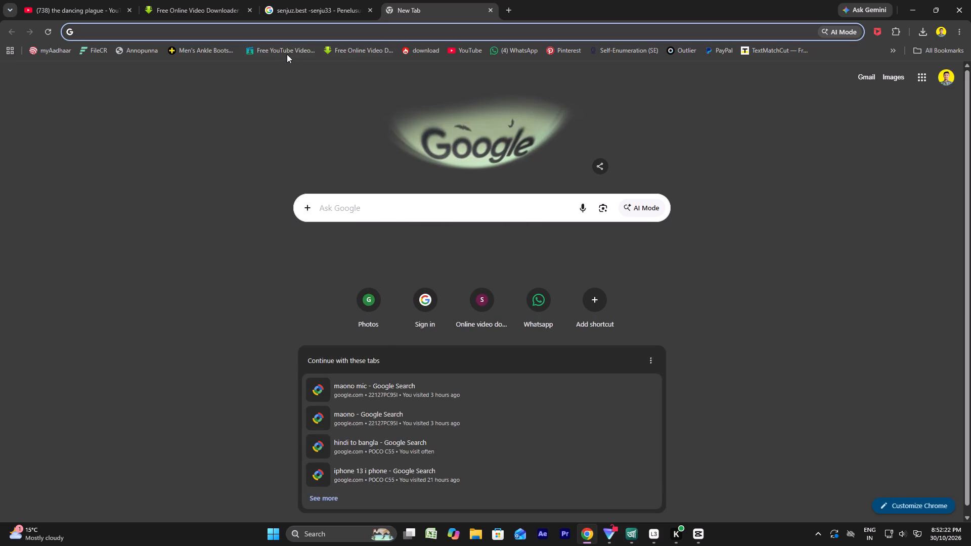
{"action": "left_click", "coordinate": [286, 54]}
{"action": "left_click", "coordinate": [312, 9]}
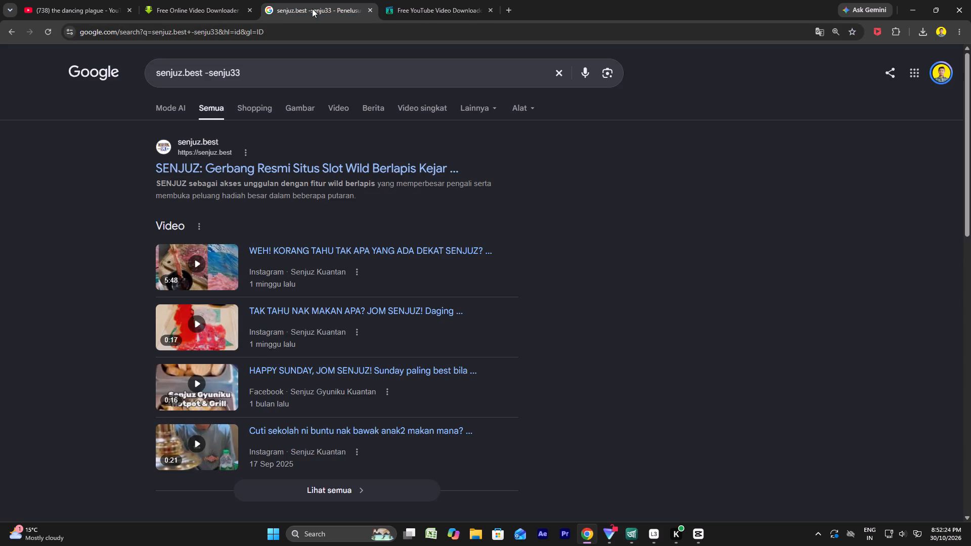
{"action": "left_click", "coordinate": [212, 0]}
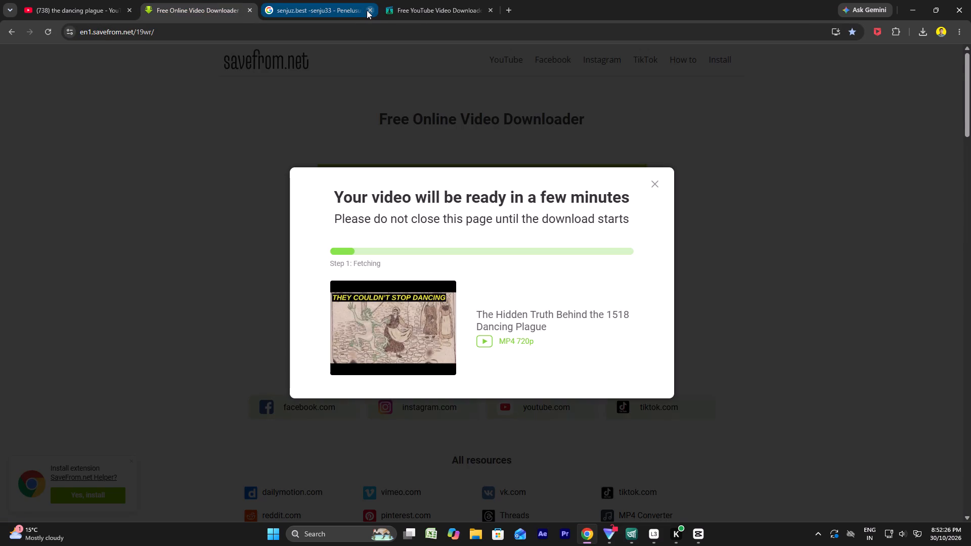
{"action": "left_click", "coordinate": [368, 10]}
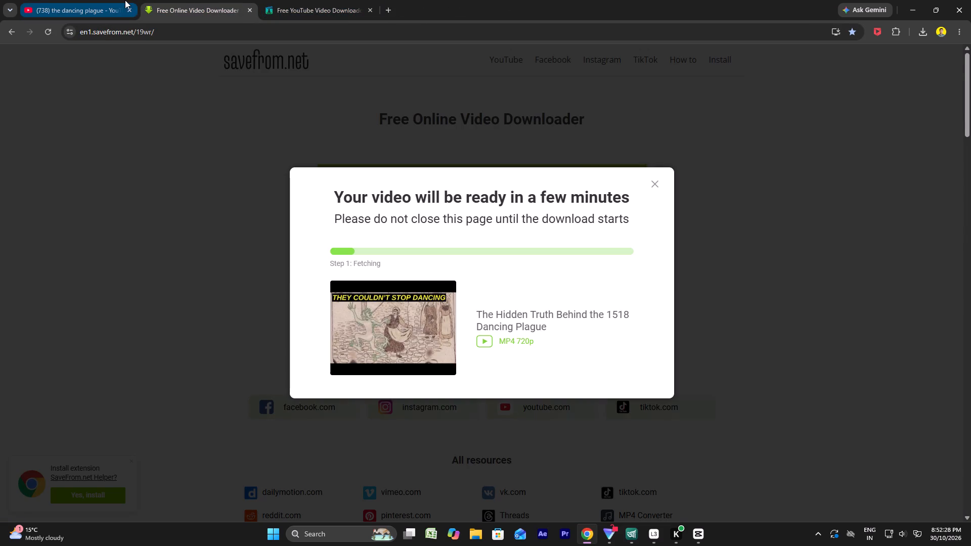
Close YouTube's share dialog, open "The Plague That Made People Dance Themselves to Death" from the results and skip its advert.
{"action": "left_click", "coordinate": [122, 0]}
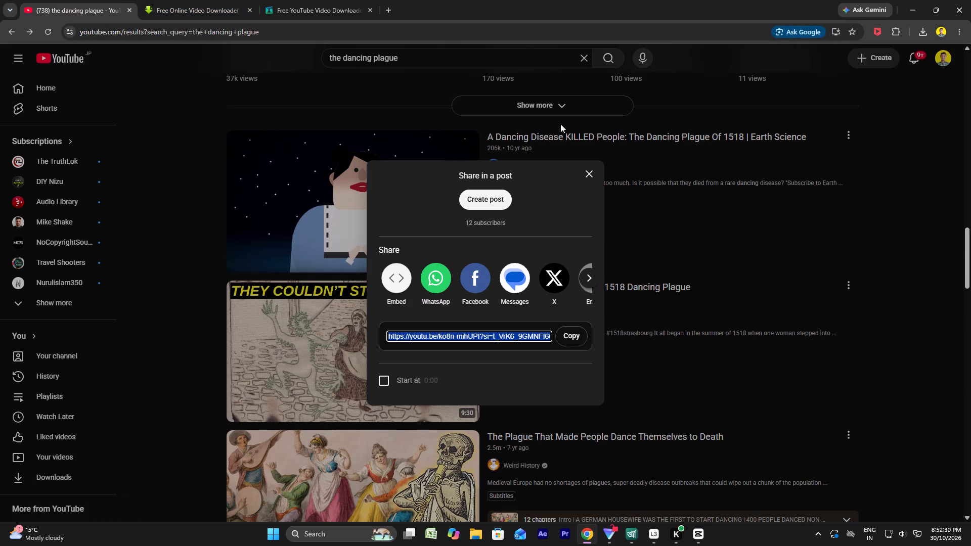
{"action": "left_click", "coordinate": [590, 173]}
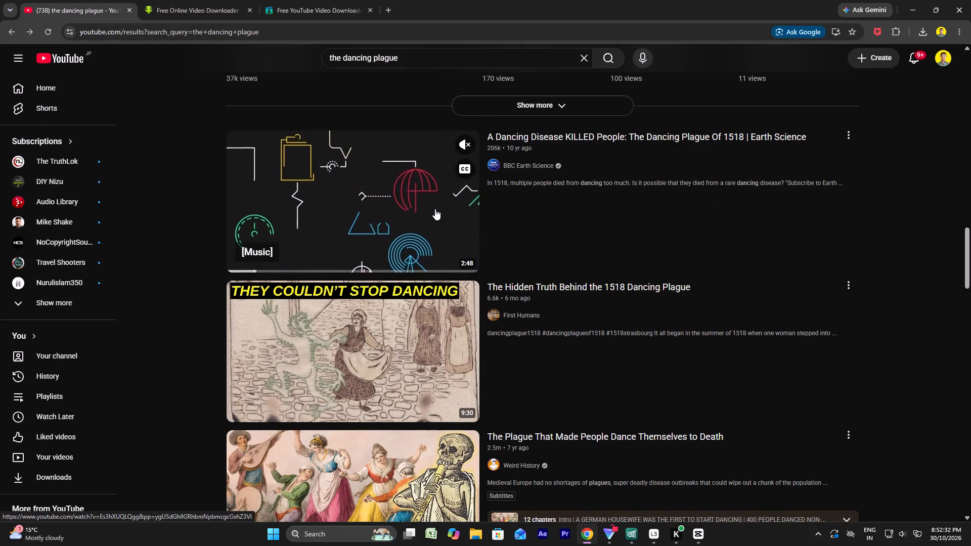
{"action": "scroll", "coordinate": [435, 209], "scroll_direction": "down", "scroll_amount": 2}
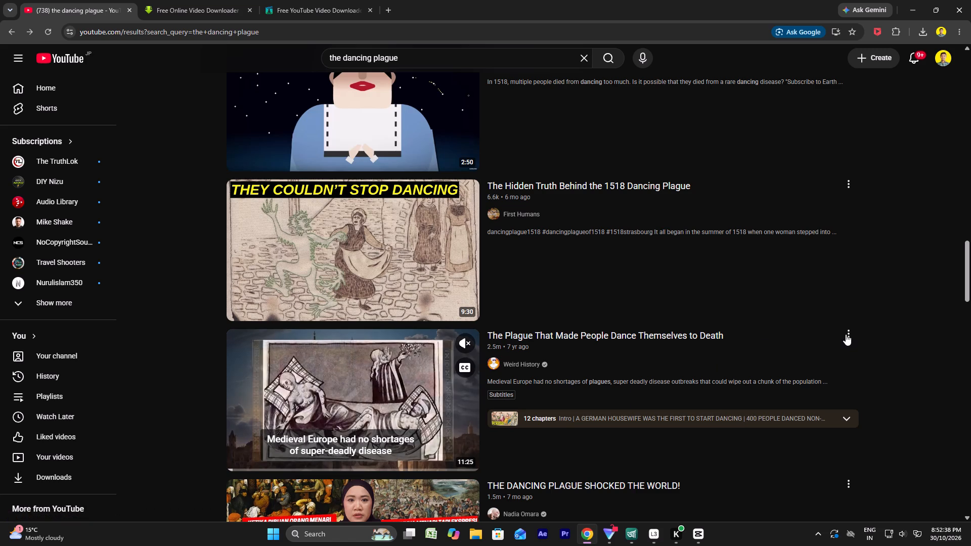
{"action": "left_click", "coordinate": [419, 369]}
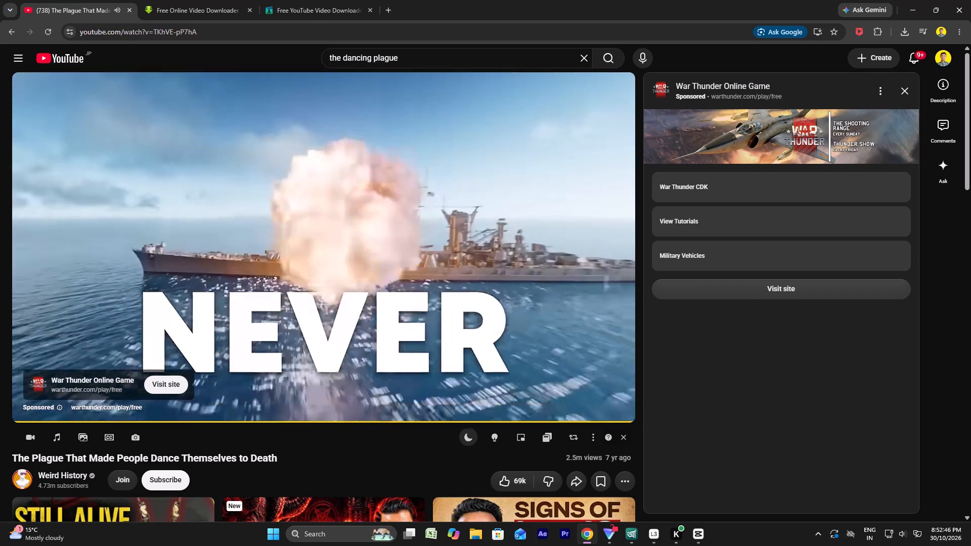
{"action": "left_click", "coordinate": [595, 375]}
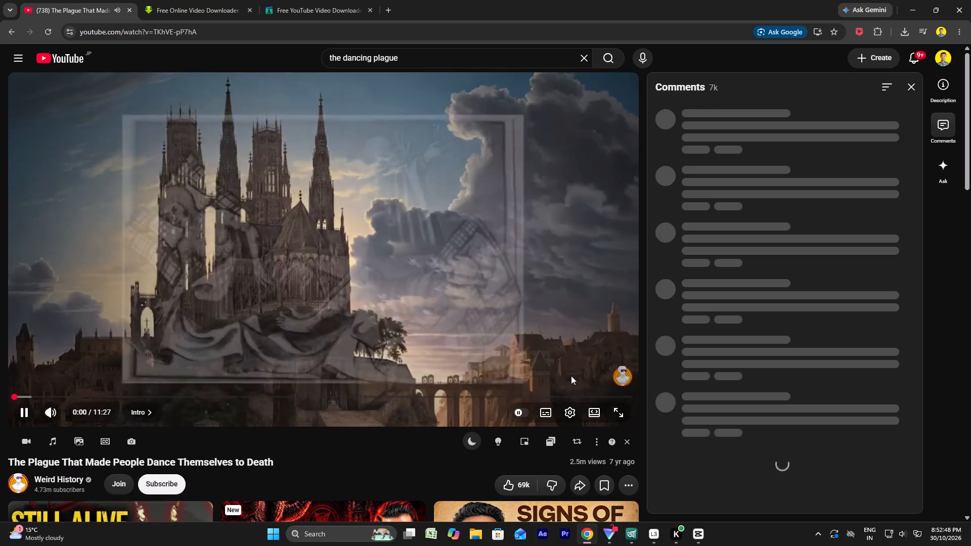
Open the Addoncrop download options for "The Plague That Made People Dance Themselves to Death".
{"action": "left_click", "coordinate": [25, 444]}
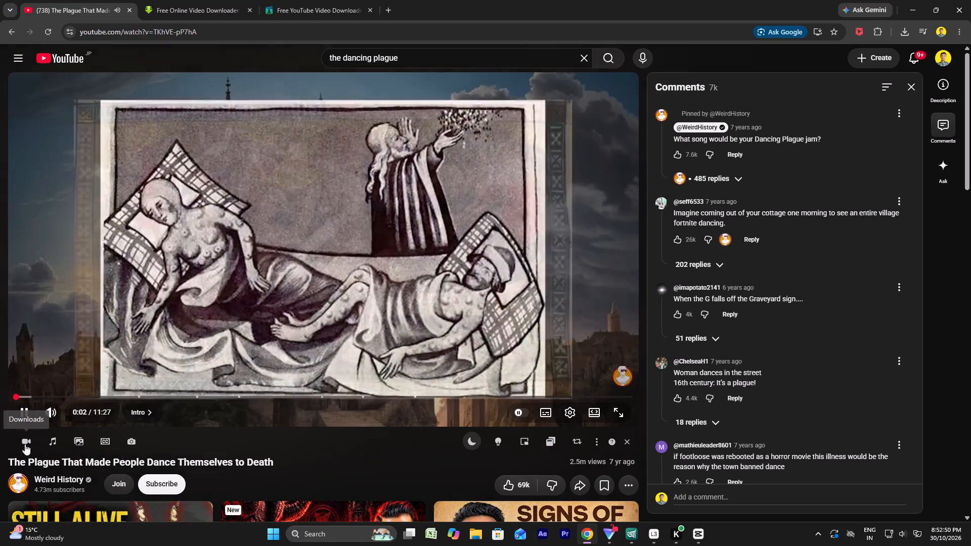
{"action": "scroll", "coordinate": [102, 462], "scroll_direction": "down", "scroll_amount": 3}
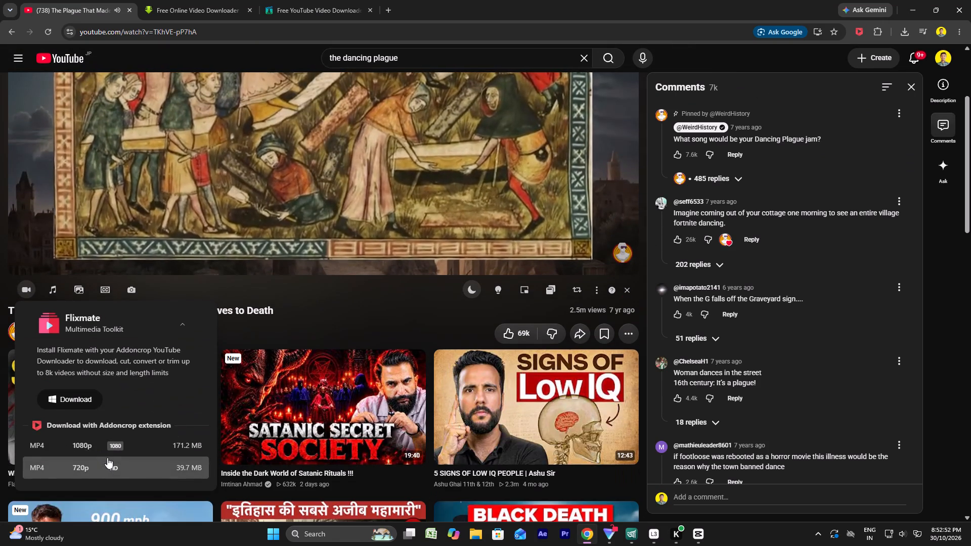
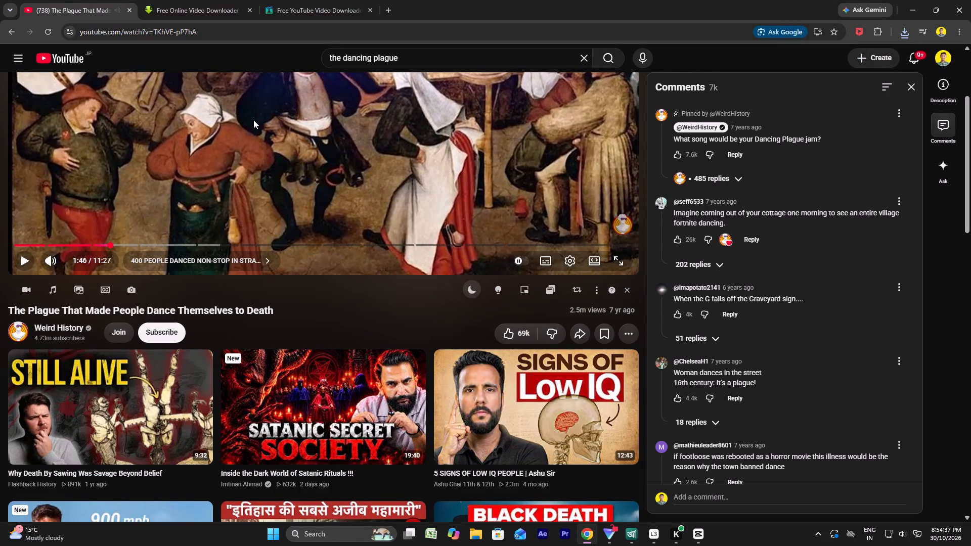
Return to the "the dancing plague" results and preview "THE DANCING PLAGUE SHOCKED THE WORLD!" and "The Dancing Plague | The History Show" at several points.
{"action": "left_click", "coordinate": [291, 116]}
{"action": "scroll", "coordinate": [337, 183], "scroll_direction": "down", "scroll_amount": 4}
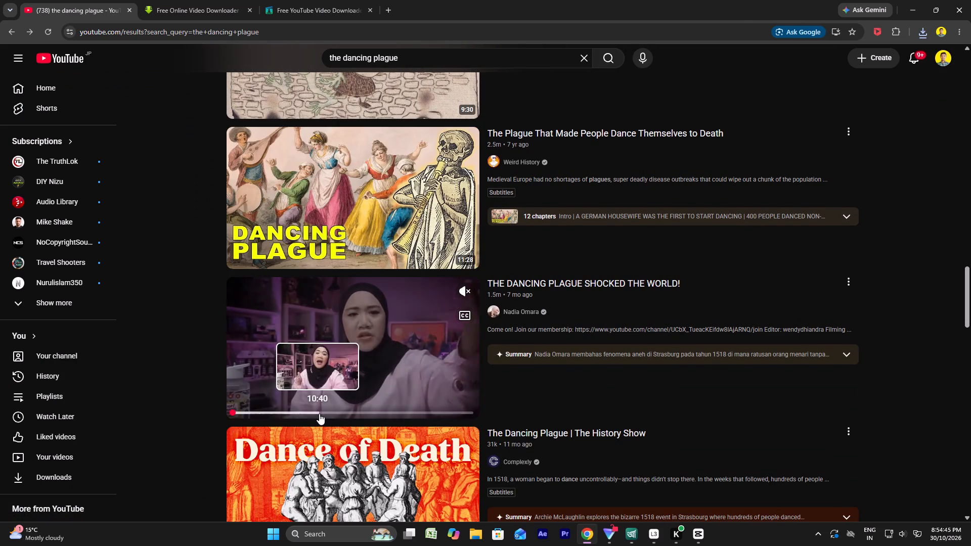
{"action": "left_click", "coordinate": [320, 413]}
{"action": "left_click", "coordinate": [348, 412]}
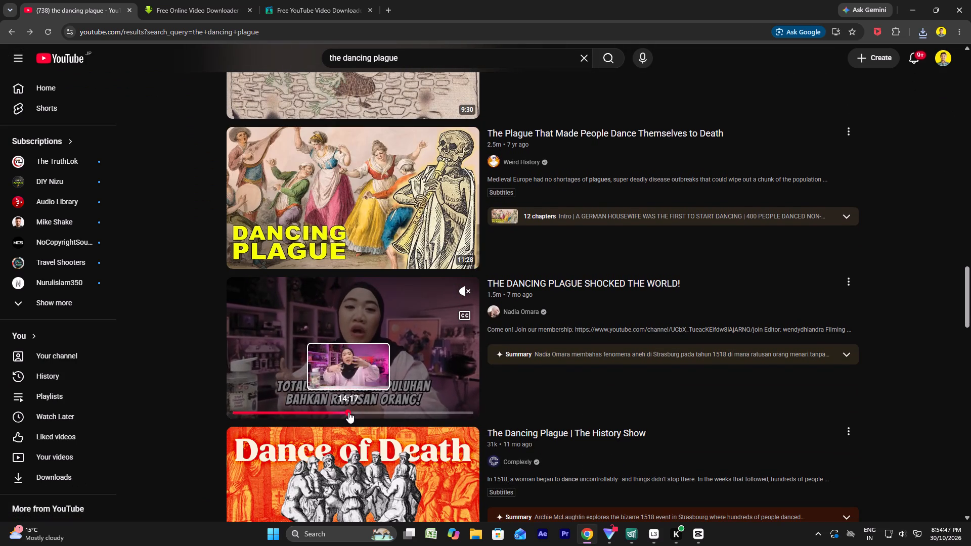
{"action": "scroll", "coordinate": [337, 395], "scroll_direction": "down", "scroll_amount": 4}
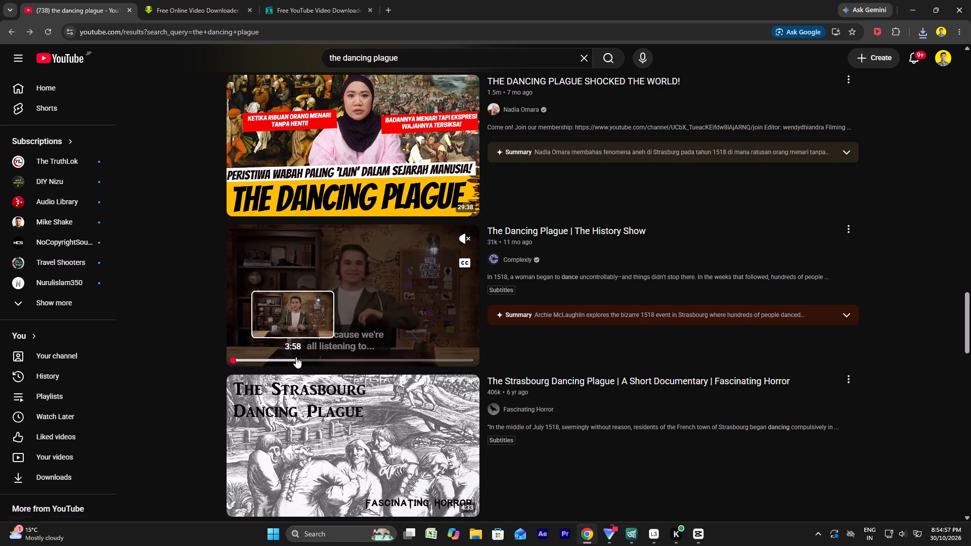
{"action": "left_click", "coordinate": [296, 357]}
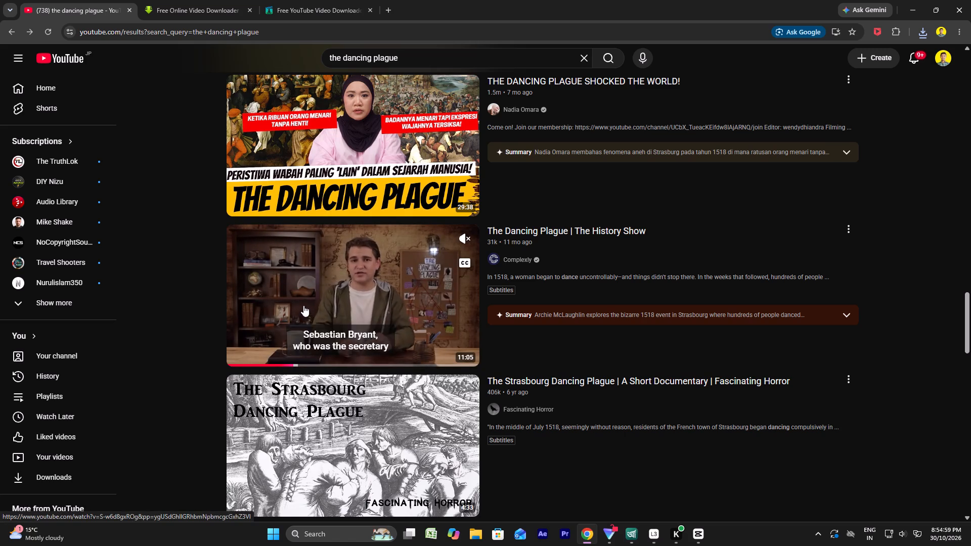
{"action": "scroll", "coordinate": [303, 305], "scroll_direction": "down", "scroll_amount": 7}
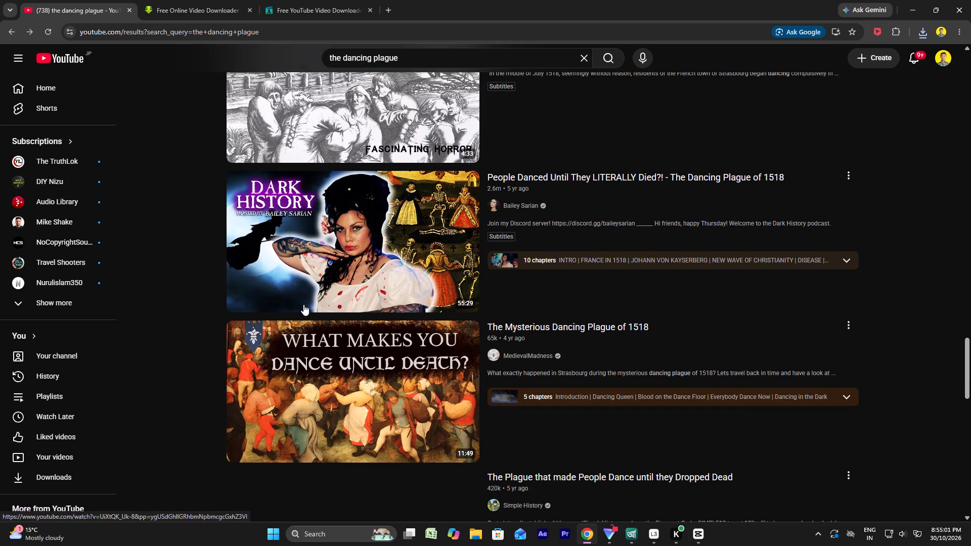
Preview "The Mysterious Dancing Plague of 1518" by MedievalMadness at several points with captions toggled.
{"action": "scroll", "coordinate": [303, 304], "scroll_direction": "down", "scroll_amount": 3}
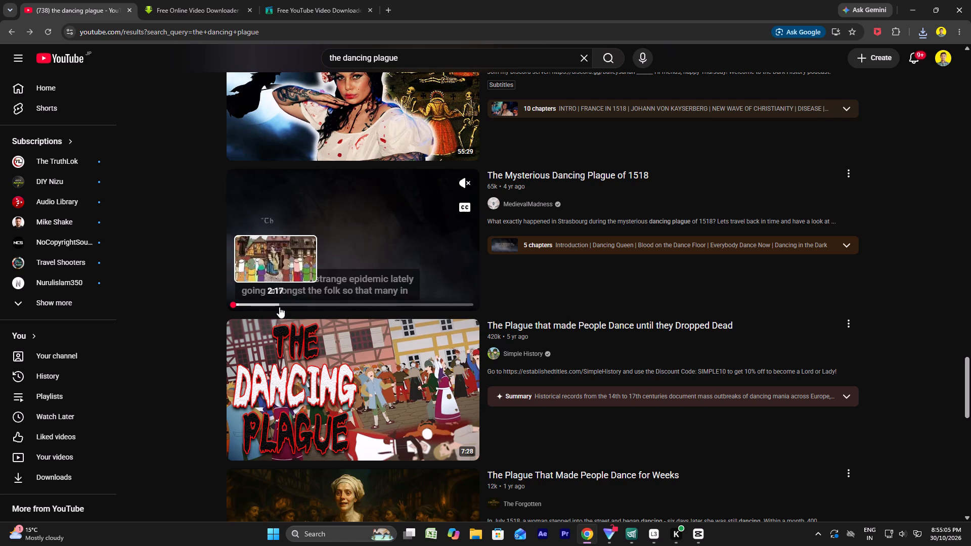
{"action": "left_click", "coordinate": [279, 307]}
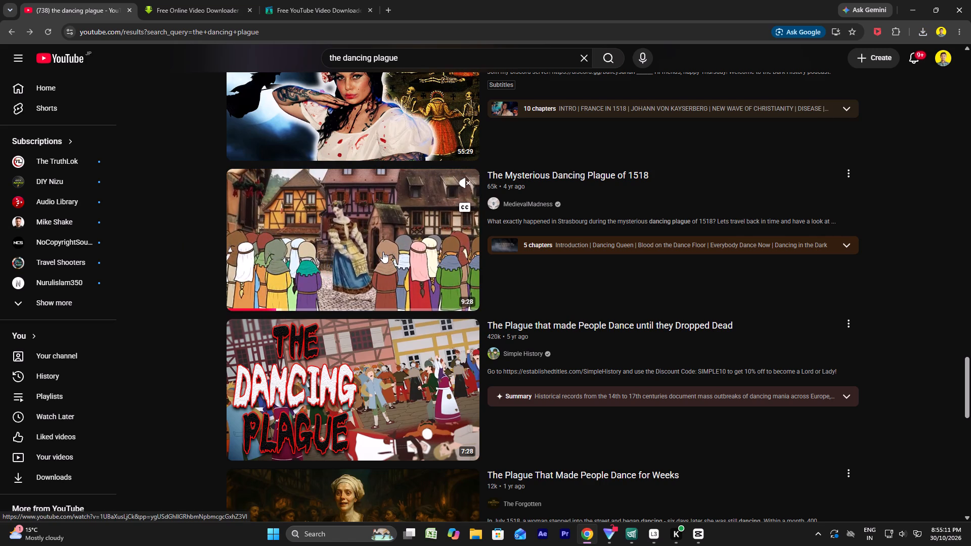
{"action": "left_click", "coordinate": [324, 306]}
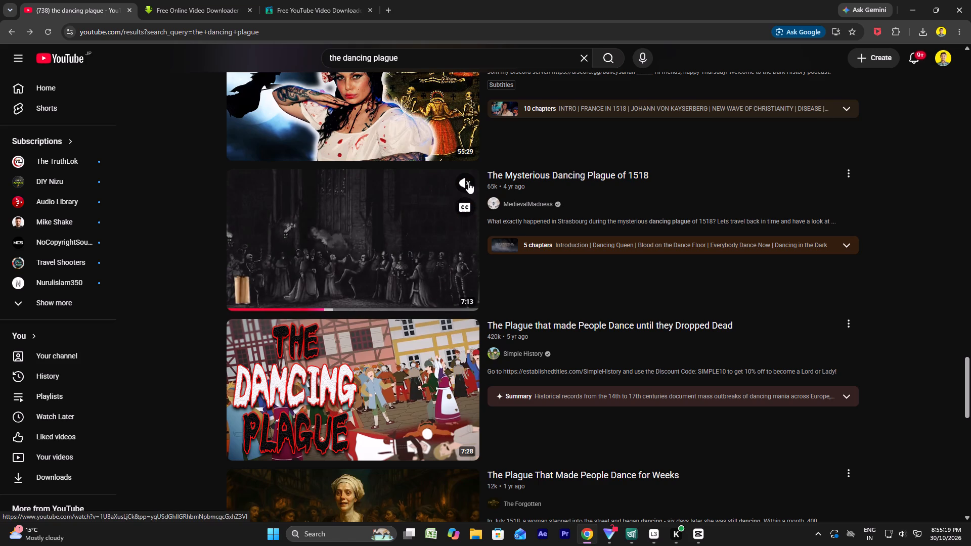
{"action": "left_click", "coordinate": [466, 206]}
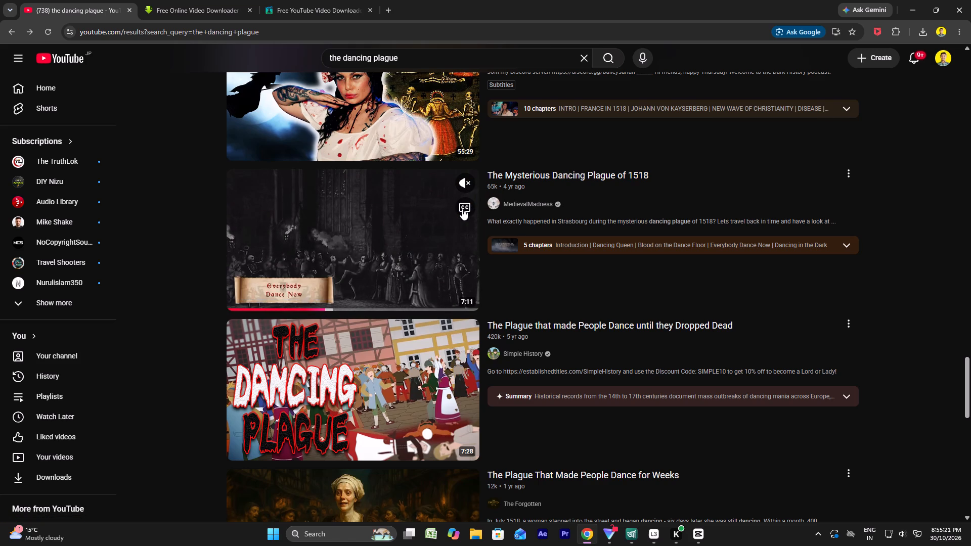
{"action": "left_click", "coordinate": [356, 305]}
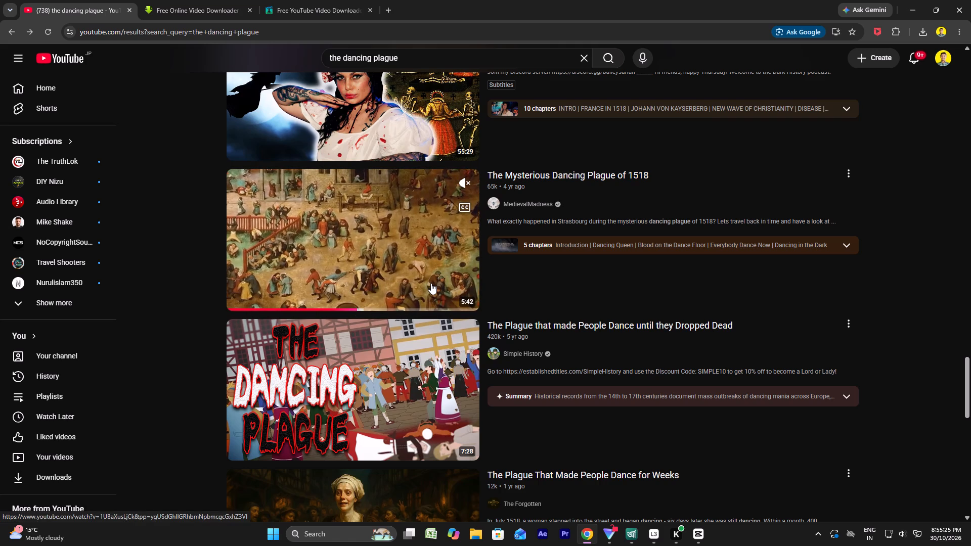
{"action": "left_click", "coordinate": [393, 303]}
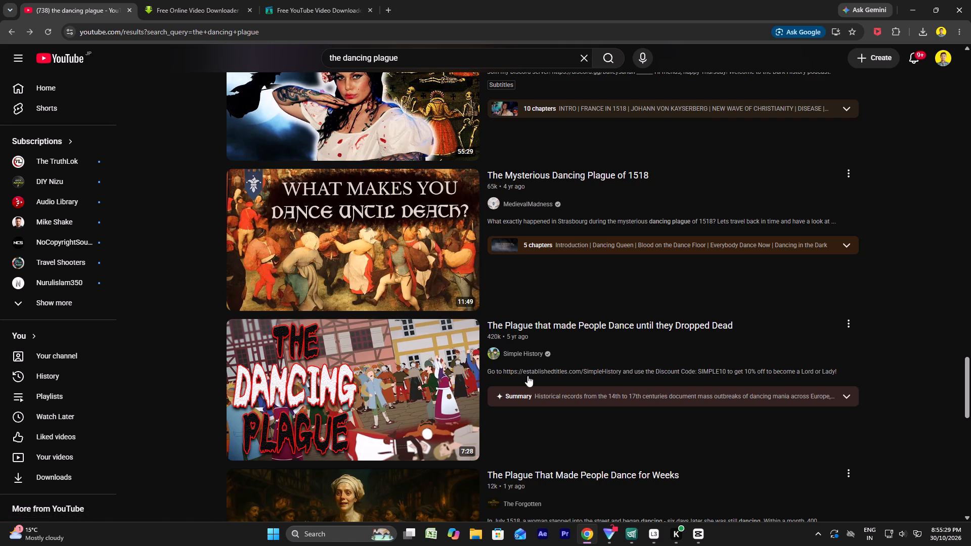
Check the recent download history for the dancing plague videos saved so far.
{"action": "left_click", "coordinate": [924, 26]}
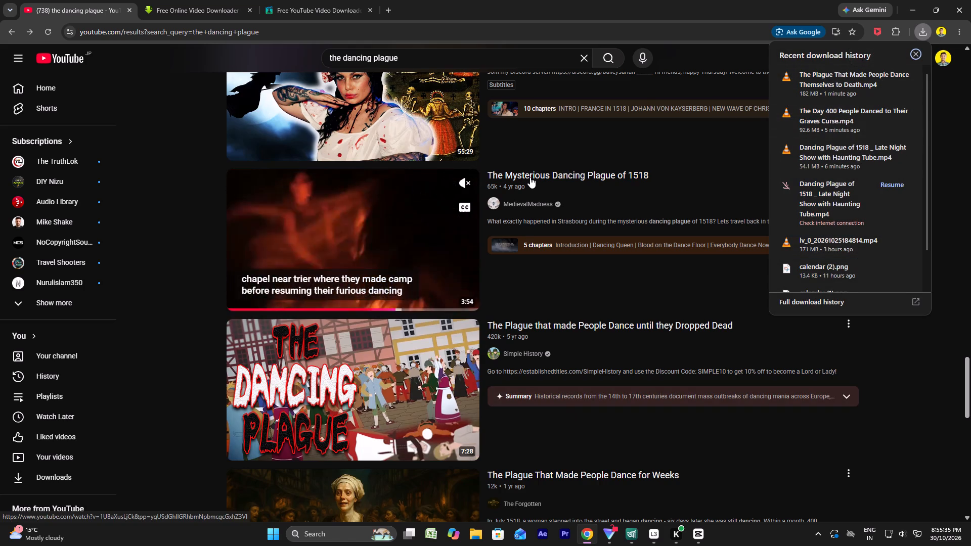
{"action": "left_click", "coordinate": [170, 207]}
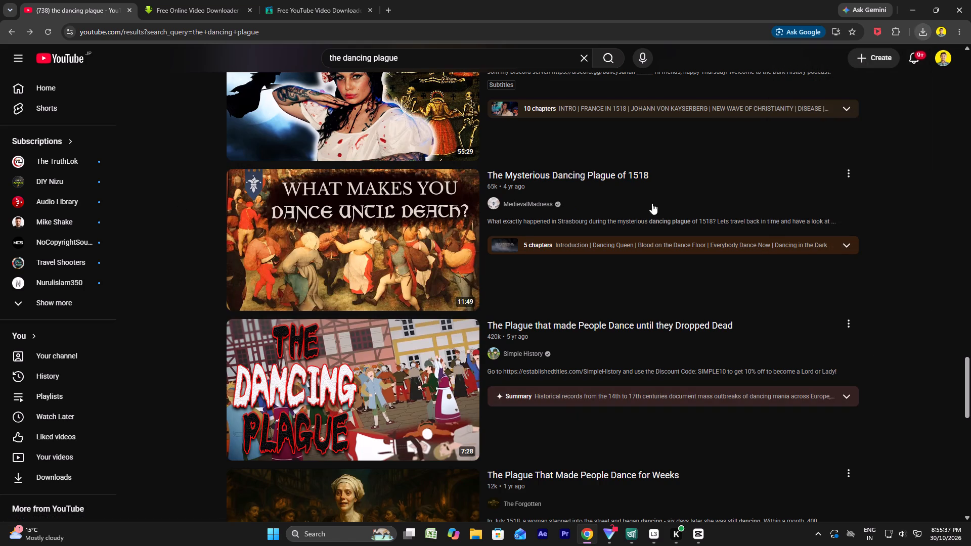
Copy the share link of "The Mysterious Dancing Plague of 1518".
{"action": "left_click", "coordinate": [850, 173]}
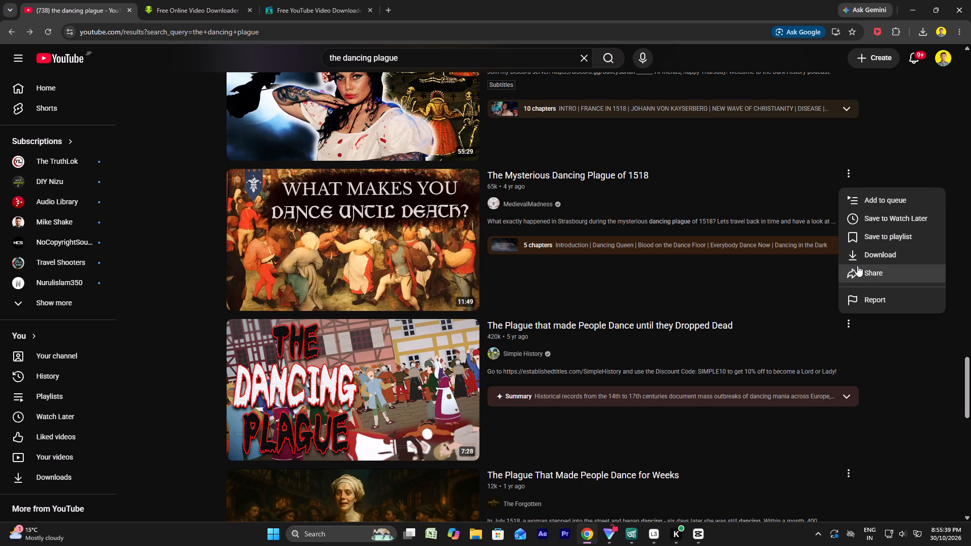
{"action": "left_click", "coordinate": [857, 265]}
{"action": "left_click", "coordinate": [570, 339]}
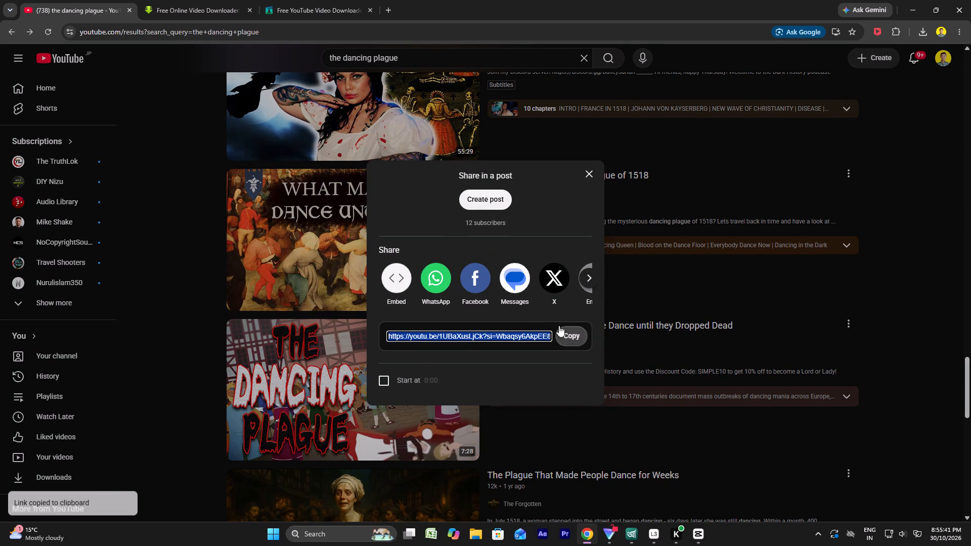
Load the copied link in VidsSave.com and download "The Mysterious Dancing Plague of 1518" as MP4 720P.
{"action": "left_click", "coordinate": [288, 0]}
{"action": "left_click", "coordinate": [427, 267]}
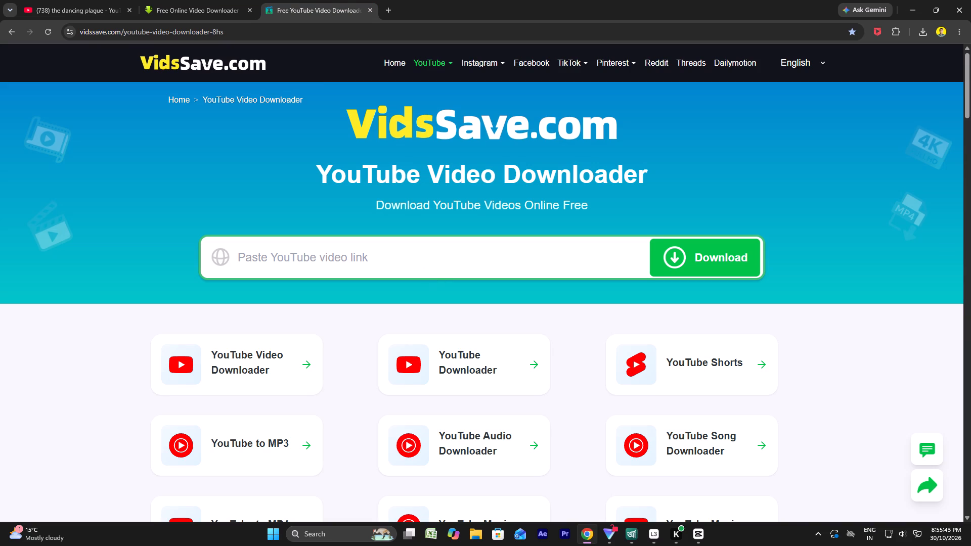
{"action": "left_click", "coordinate": [392, 253], "text": "ctrl"}
{"action": "key", "text": "ctrl+v"}
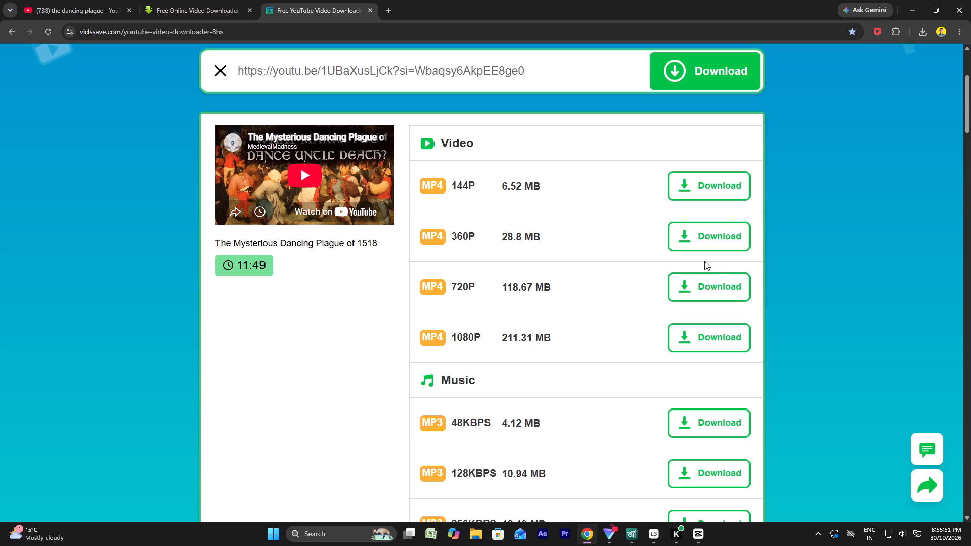
{"action": "left_click", "coordinate": [708, 287]}
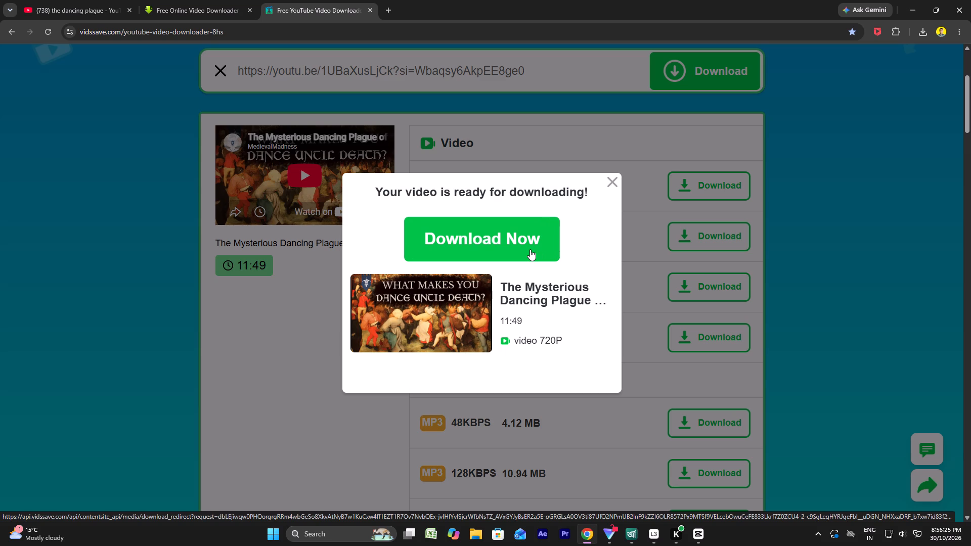
{"action": "left_click", "coordinate": [530, 249]}
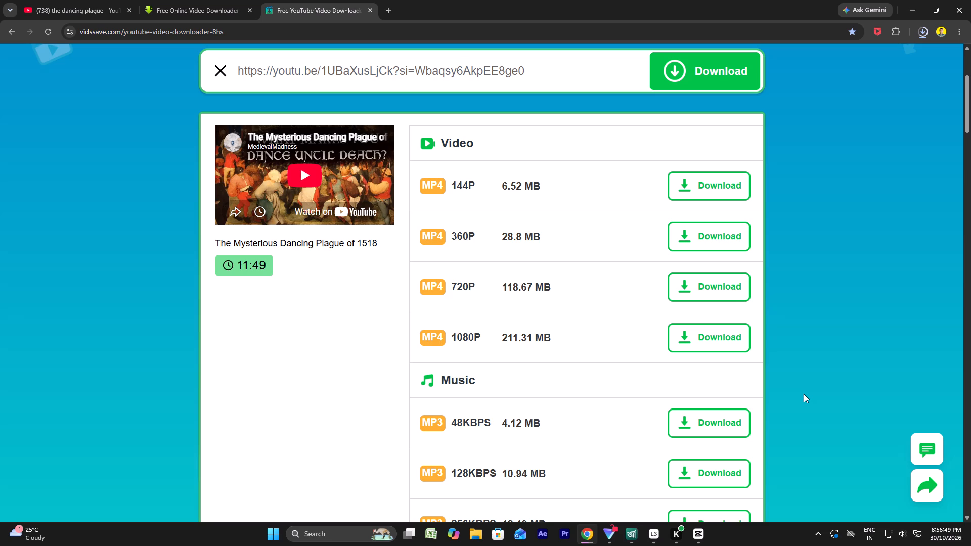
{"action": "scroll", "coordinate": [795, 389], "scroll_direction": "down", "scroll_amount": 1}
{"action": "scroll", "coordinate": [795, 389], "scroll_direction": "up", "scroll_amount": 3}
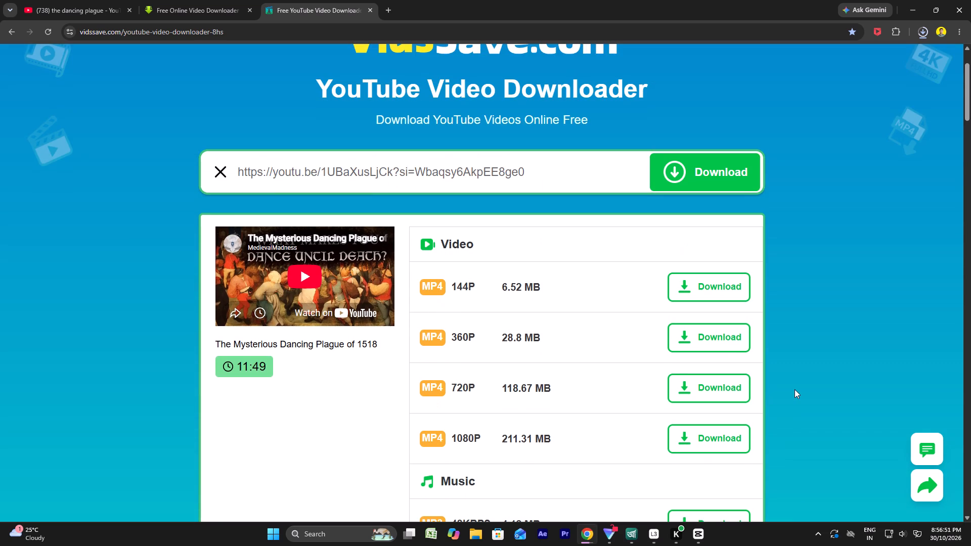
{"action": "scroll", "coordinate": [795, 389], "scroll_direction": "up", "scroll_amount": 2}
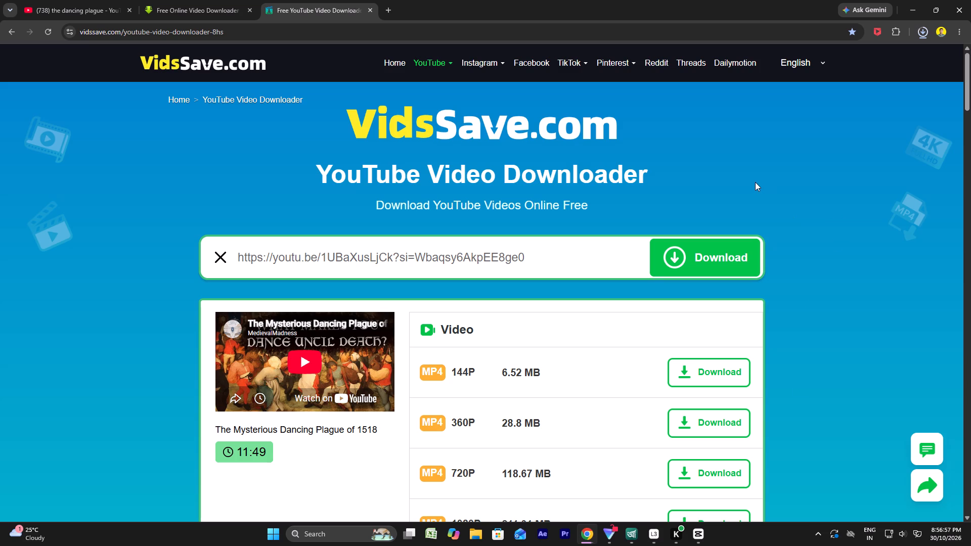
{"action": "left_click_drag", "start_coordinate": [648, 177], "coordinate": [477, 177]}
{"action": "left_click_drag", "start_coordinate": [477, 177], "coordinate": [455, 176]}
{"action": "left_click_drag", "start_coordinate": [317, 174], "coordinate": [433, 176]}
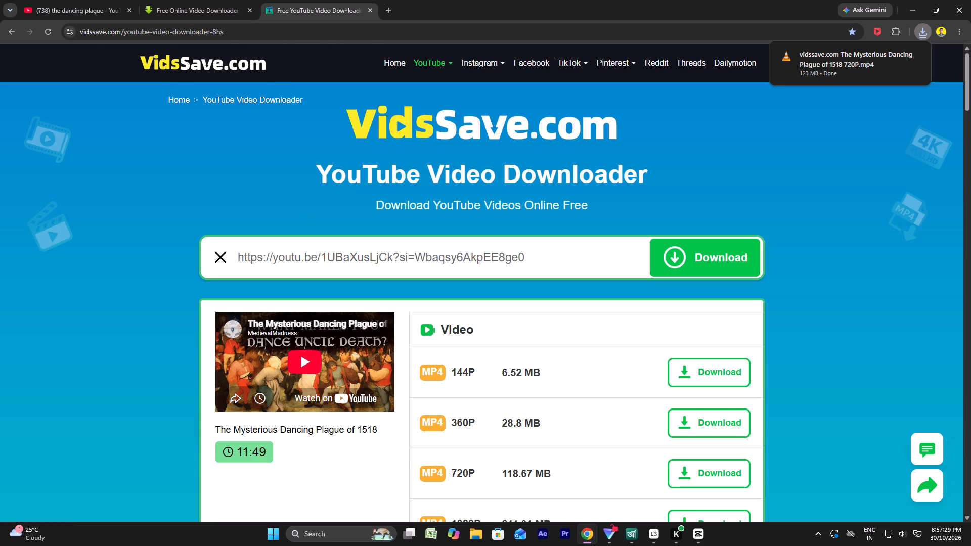
Switch to the savefrom.net tab with the failed download and close it.
{"action": "left_click", "coordinate": [197, 0]}
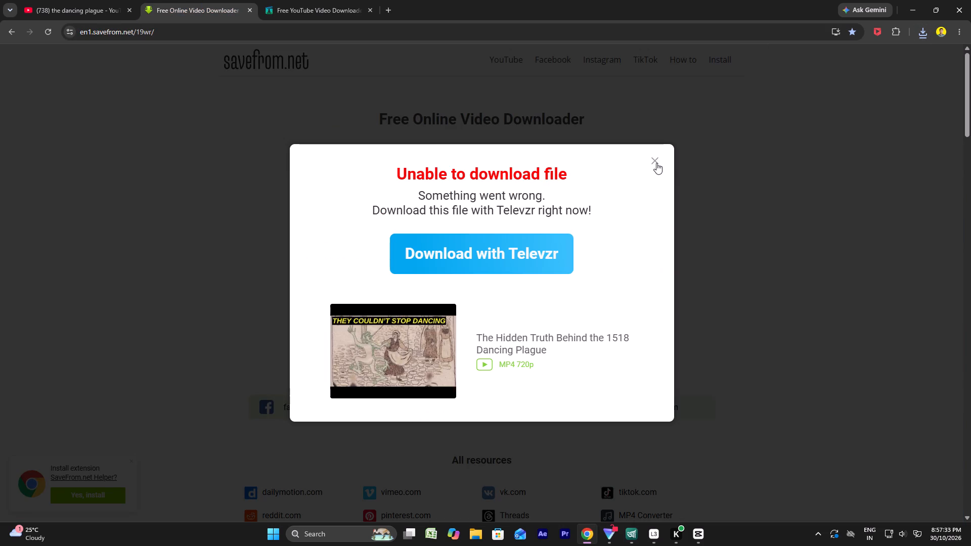
{"action": "left_click", "coordinate": [216, 0]}
{"action": "left_click", "coordinate": [250, 12]}
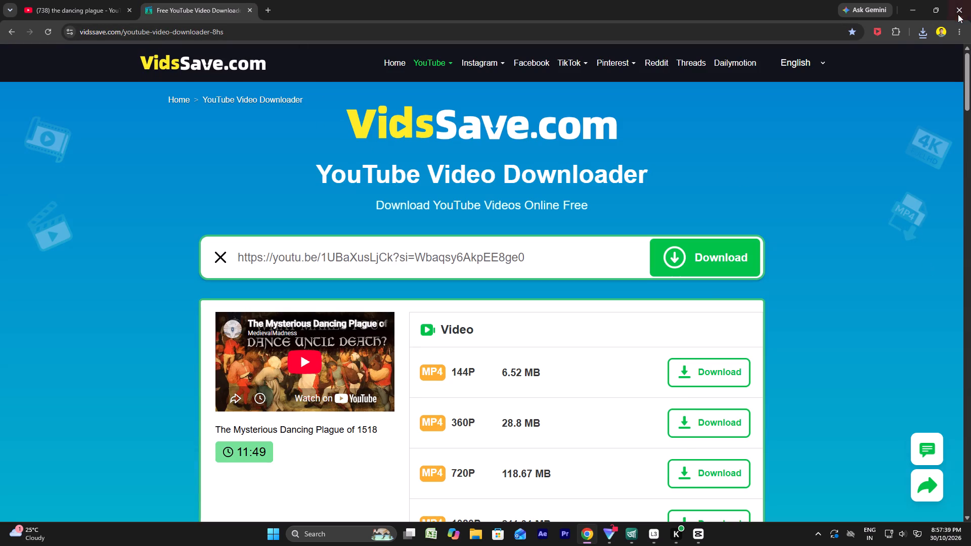
Check the recent download history for "The Mysterious Dancing Plague of 1518" file.
{"action": "left_click", "coordinate": [926, 30]}
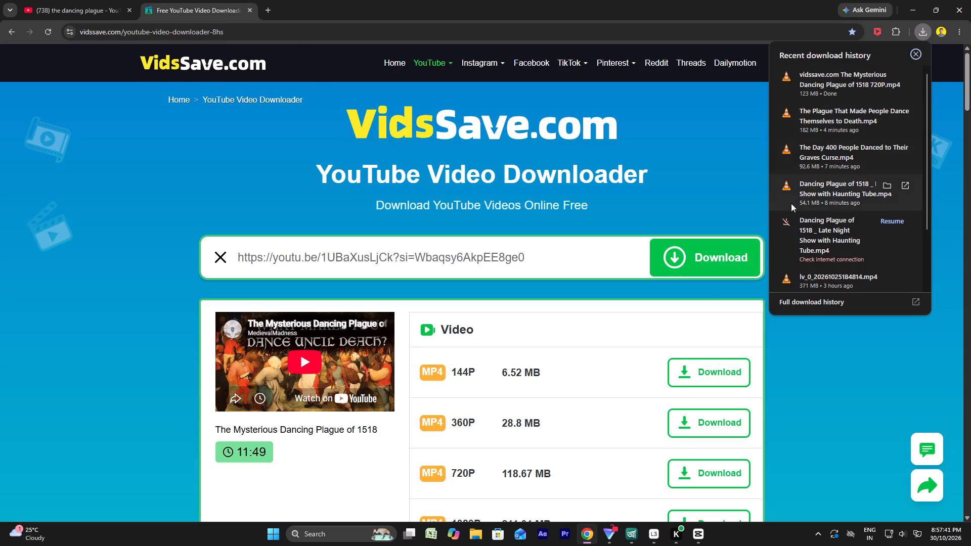
{"action": "left_click", "coordinate": [696, 193]}
Minimize the browser and connect Proton VPN to the fastest free server.
{"action": "left_click", "coordinate": [920, 5]}
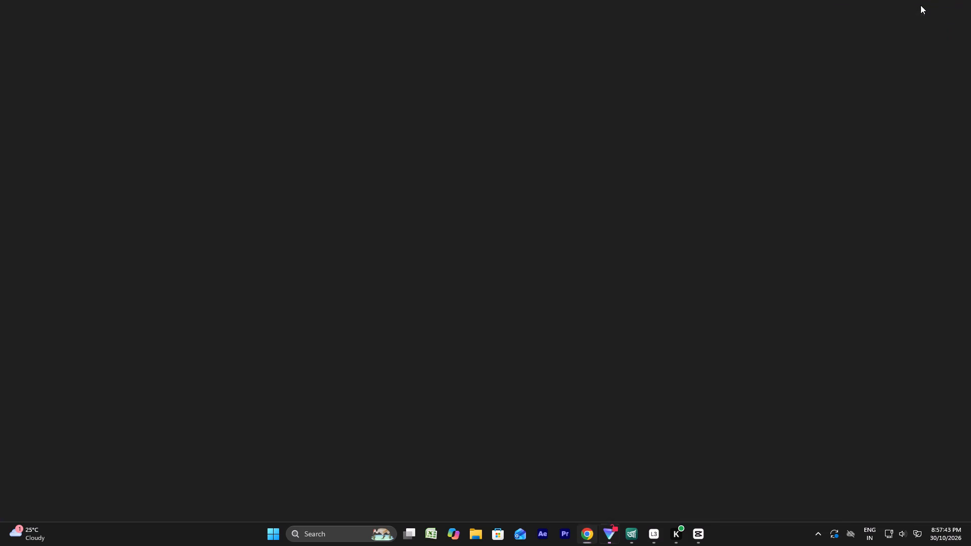
{"action": "left_click", "coordinate": [696, 72]}
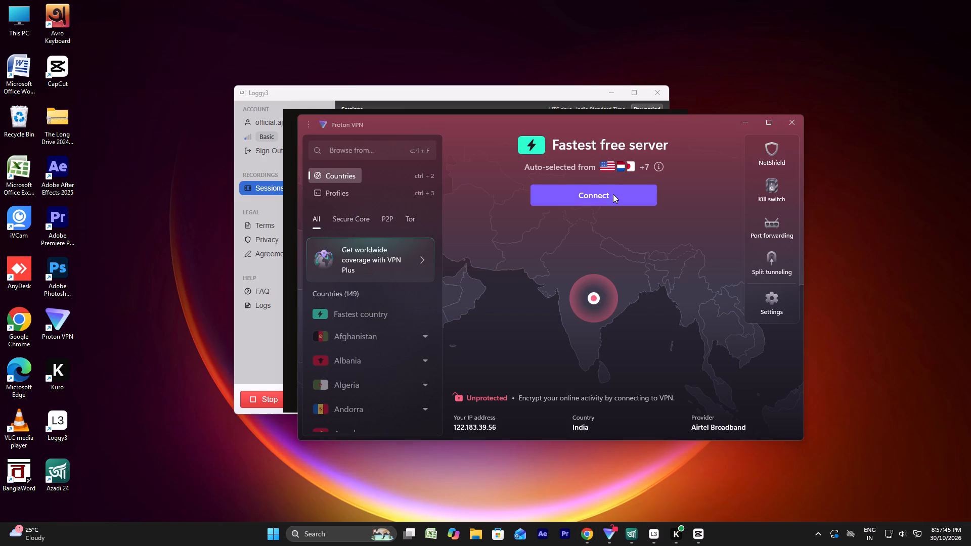
{"action": "left_click", "coordinate": [613, 194]}
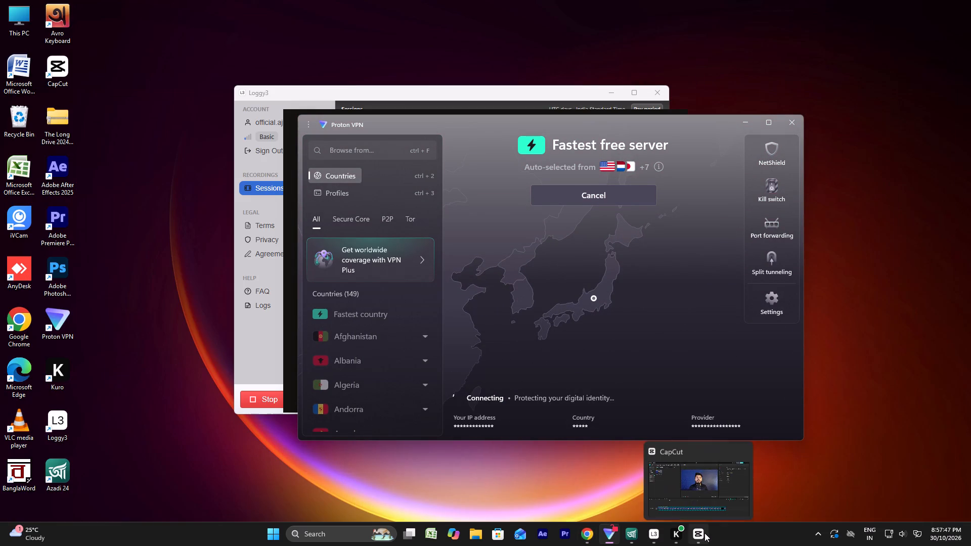
Close the open CapCut project and exit CapCut.
{"action": "left_click", "coordinate": [742, 450]}
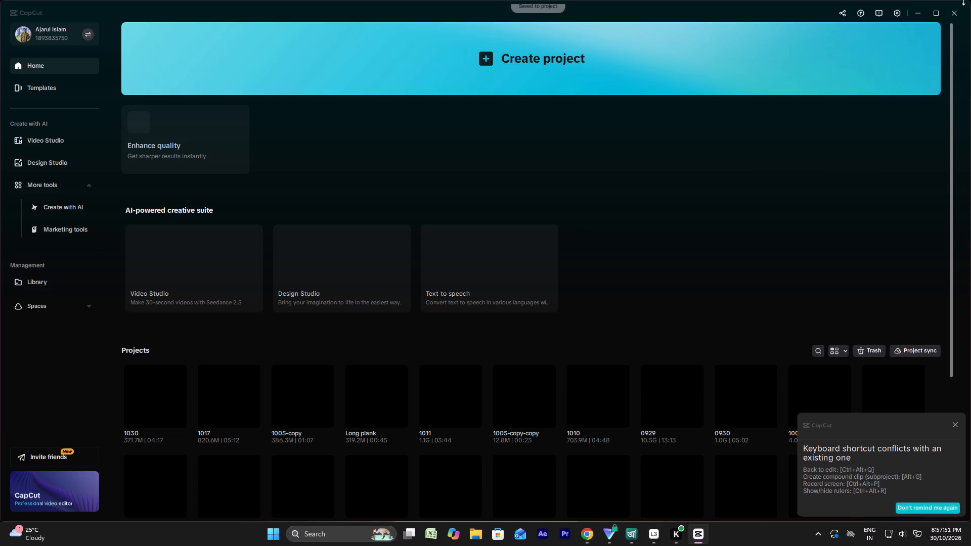
{"action": "left_click", "coordinate": [956, 14]}
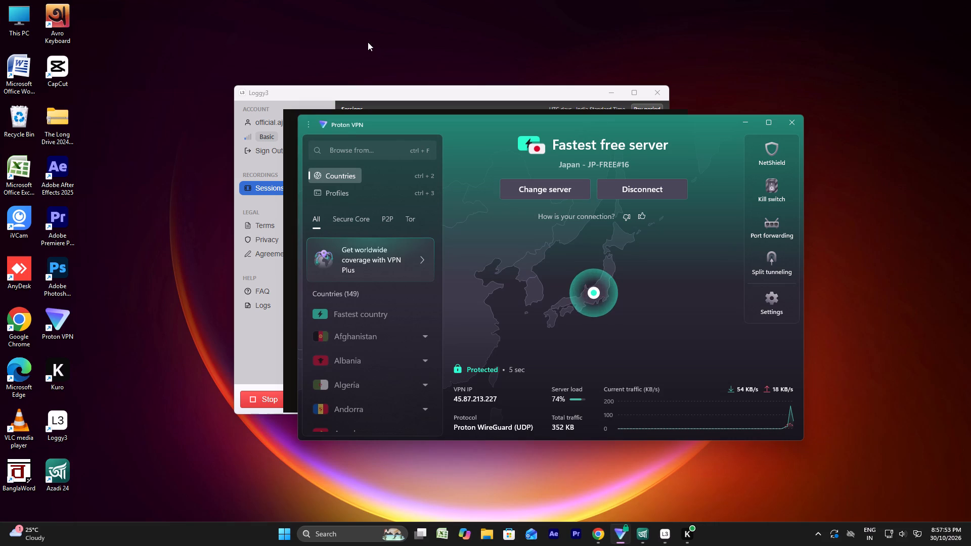
Switch to Loggy3, stop the running recording session and start a new one.
{"action": "left_click", "coordinate": [366, 41]}
{"action": "left_click", "coordinate": [357, 93]}
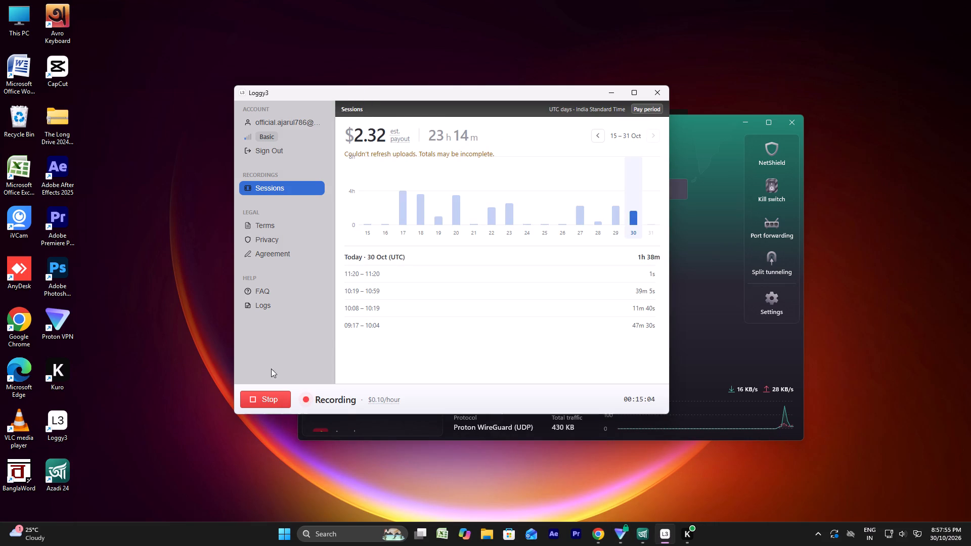
{"action": "left_click", "coordinate": [254, 397]}
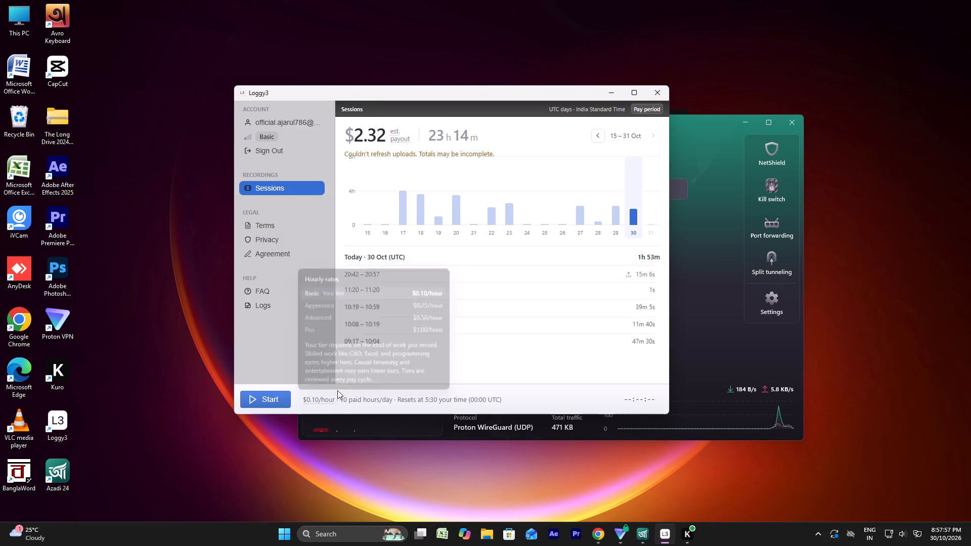
{"action": "left_click", "coordinate": [274, 401]}
Dismiss Proton VPN's "Discover VPN Plus" offer and minimize the Proton VPN window.
{"action": "left_click", "coordinate": [318, 430]}
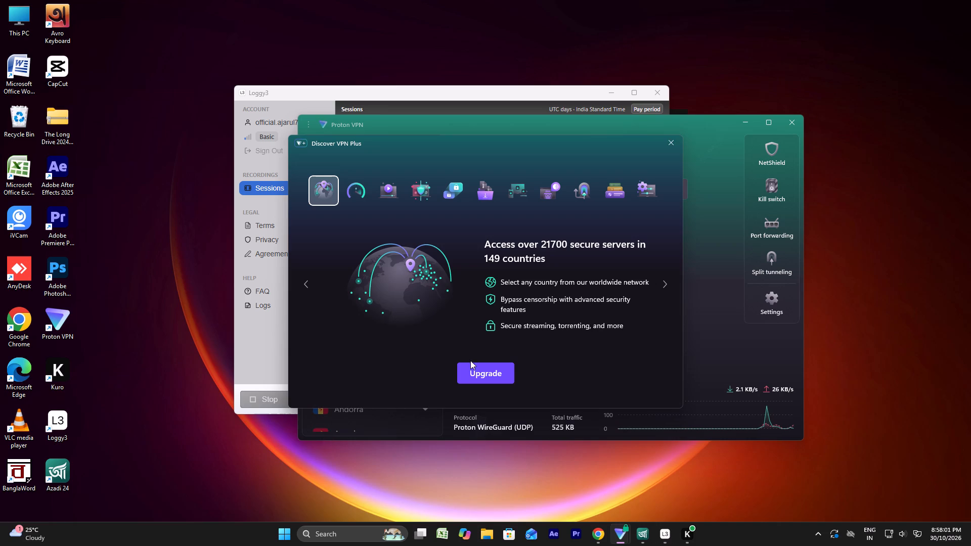
{"action": "left_click", "coordinate": [666, 143]}
{"action": "left_click", "coordinate": [741, 126]}
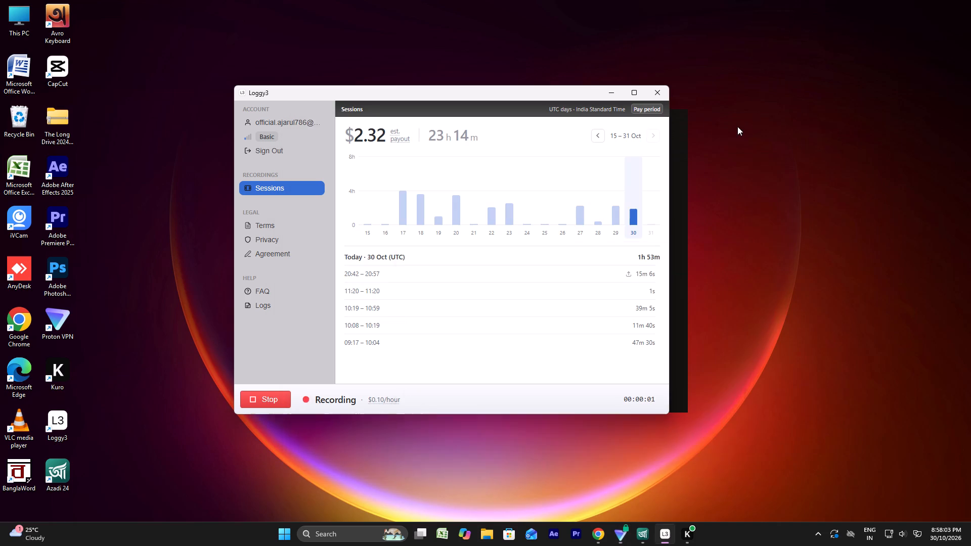
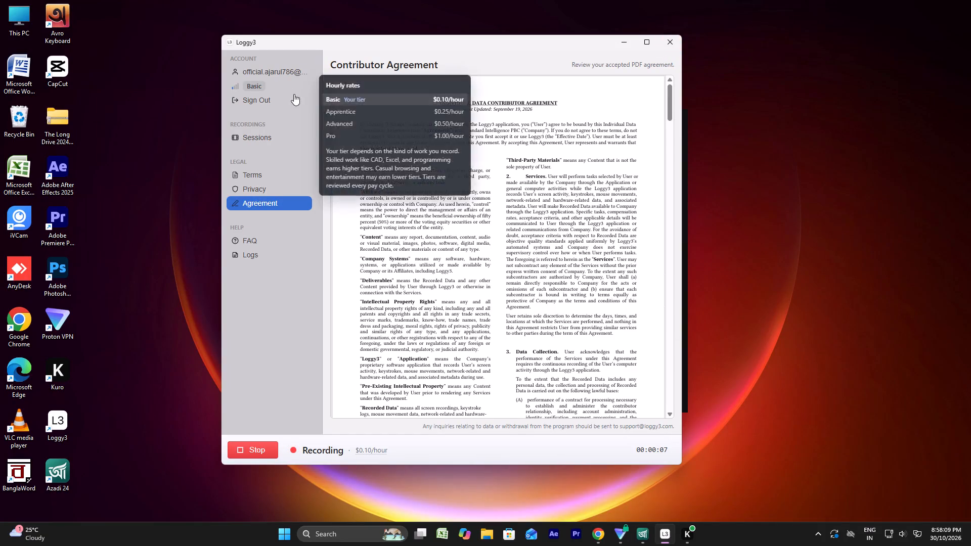
View the recording sessions overview in Loggy3.
{"action": "left_click", "coordinate": [263, 78]}
{"action": "left_click", "coordinate": [262, 75]}
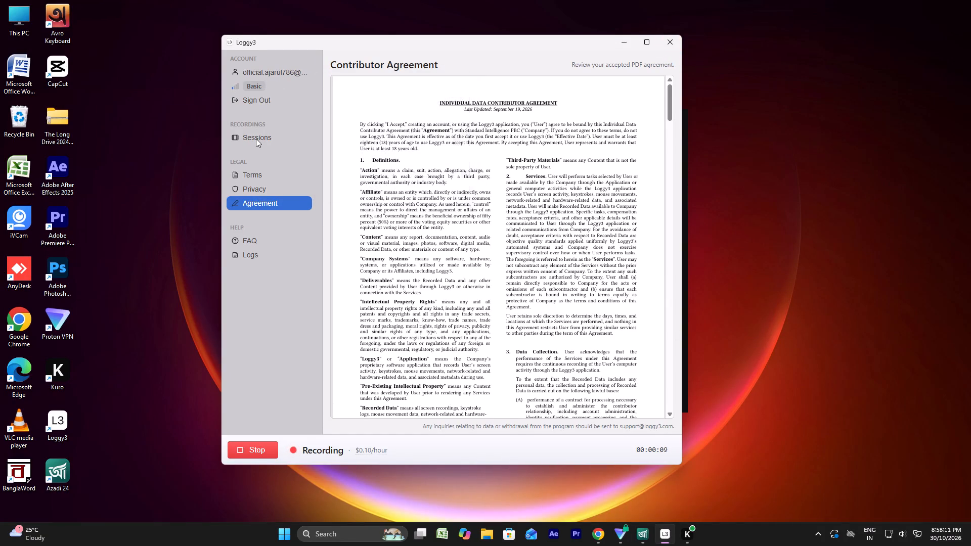
{"action": "left_click", "coordinate": [256, 140]}
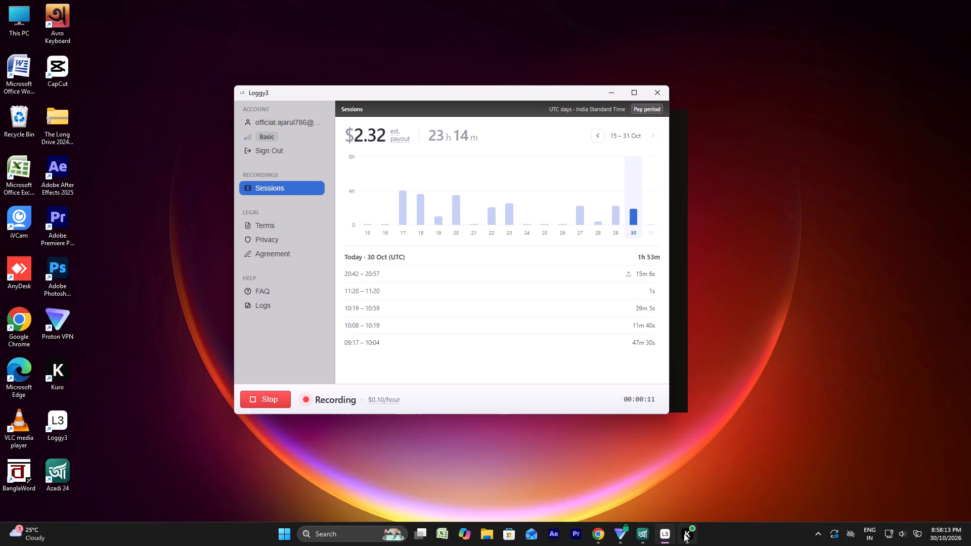
Switch to CapCut by launching it and open the project 1030.
{"action": "double_click", "coordinate": [57, 75]}
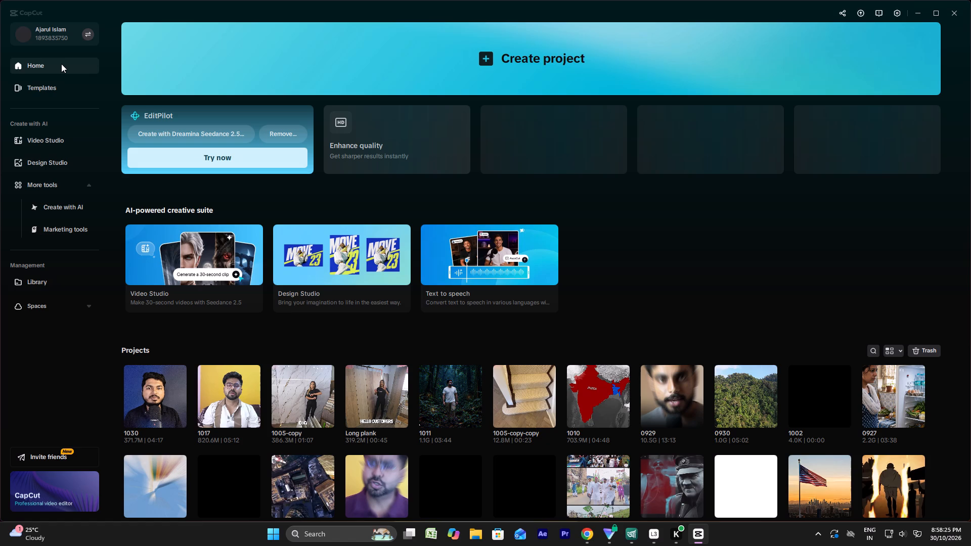
{"action": "left_click", "coordinate": [157, 397]}
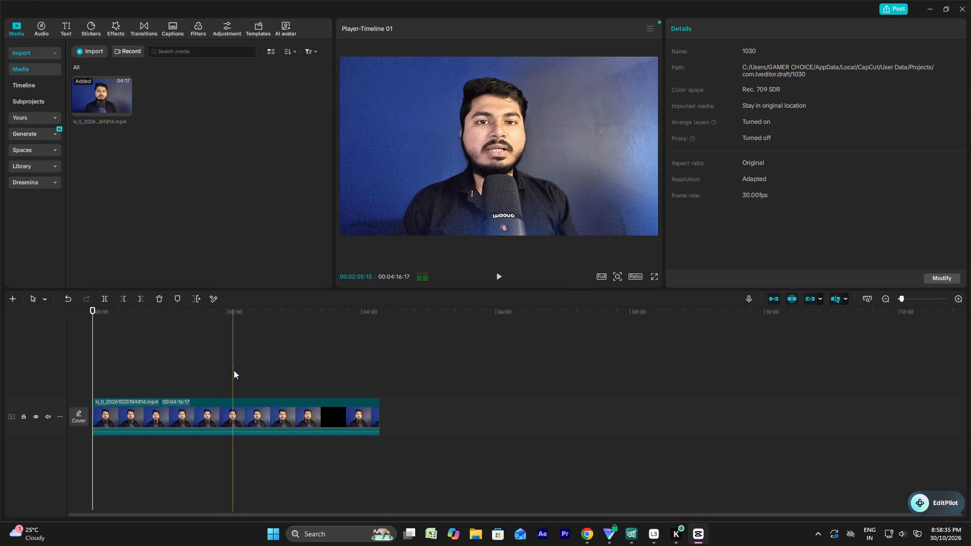
Enlarge the timeline view and play the opening of the talking-head clip from the start to review it.
{"action": "scroll", "coordinate": [240, 373], "scroll_direction": "up", "scroll_amount": 6, "text": "alt"}
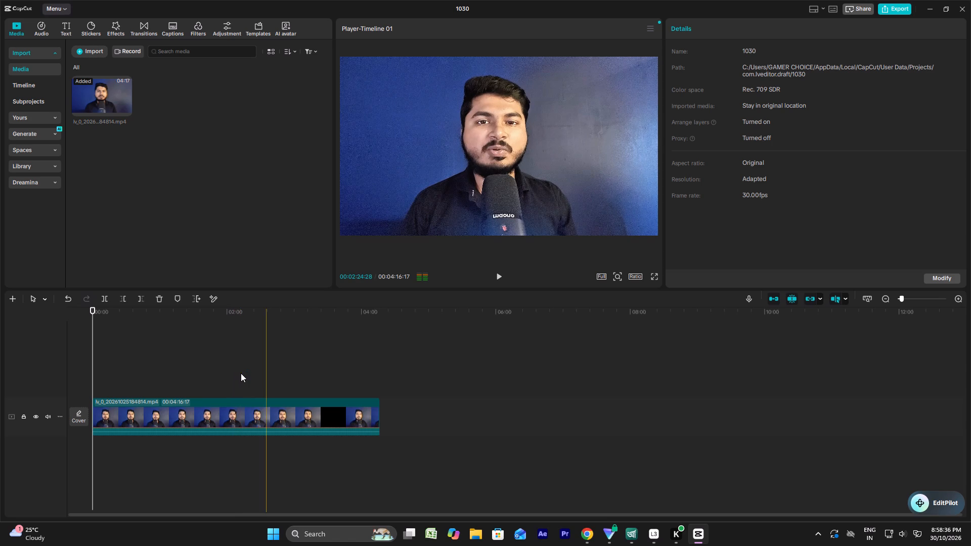
{"action": "scroll", "coordinate": [398, 434], "scroll_direction": "up", "scroll_amount": 5, "text": "alt"}
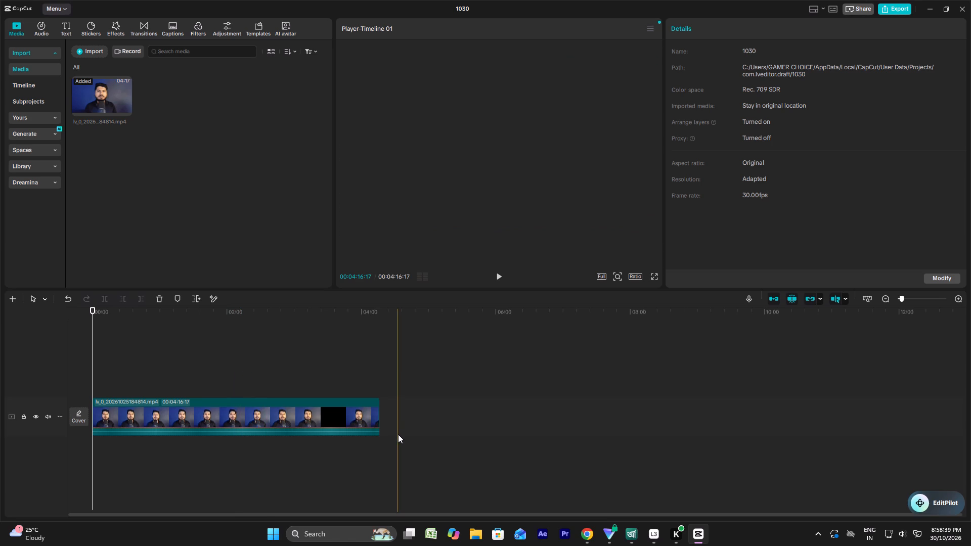
{"action": "scroll", "coordinate": [239, 397], "scroll_direction": "up", "scroll_amount": 9, "text": "ctrl"}
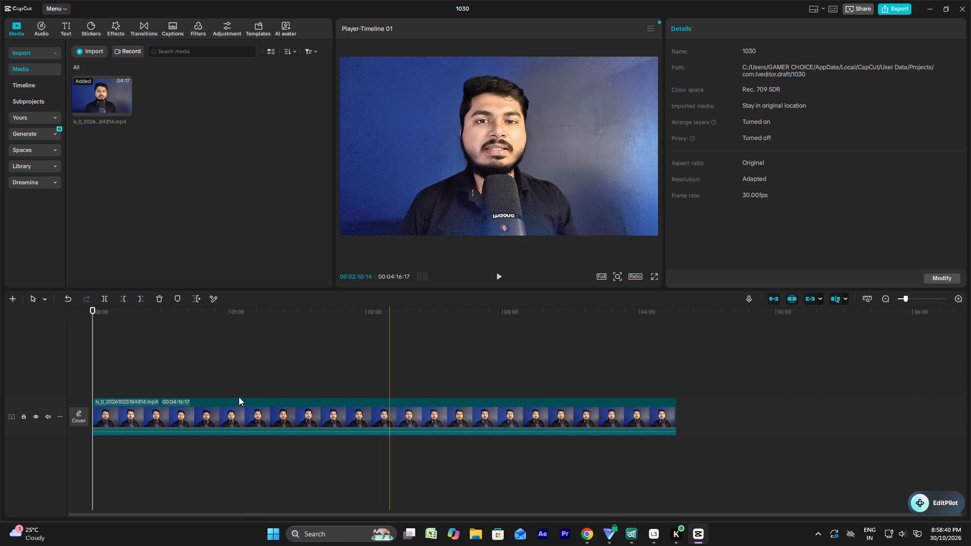
{"action": "scroll", "coordinate": [239, 397], "scroll_direction": "up", "scroll_amount": 5, "text": "ctrl"}
{"action": "key", "text": "Insert"}
{"action": "key", "text": "Home"}
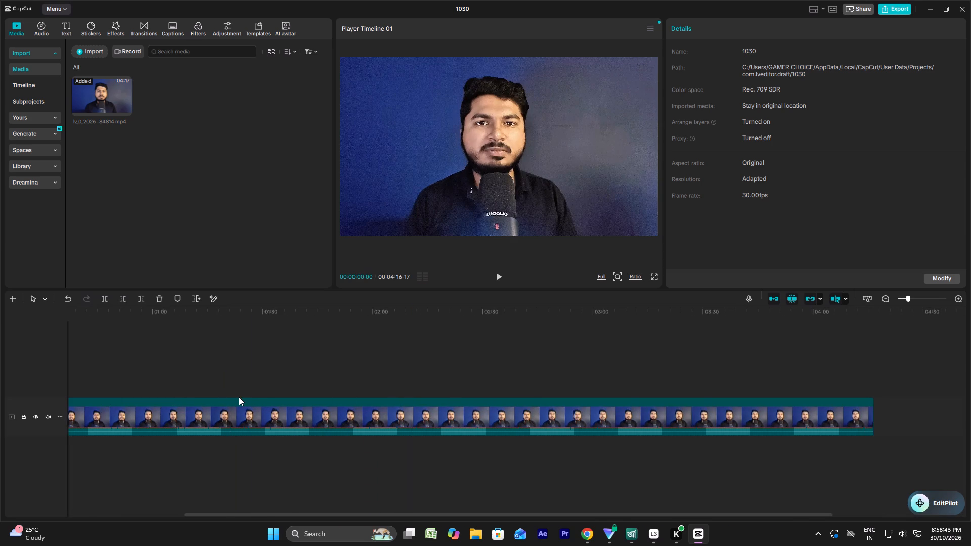
{"action": "scroll", "coordinate": [235, 393], "scroll_direction": "up", "scroll_amount": 11}
{"action": "key", "text": "space"}
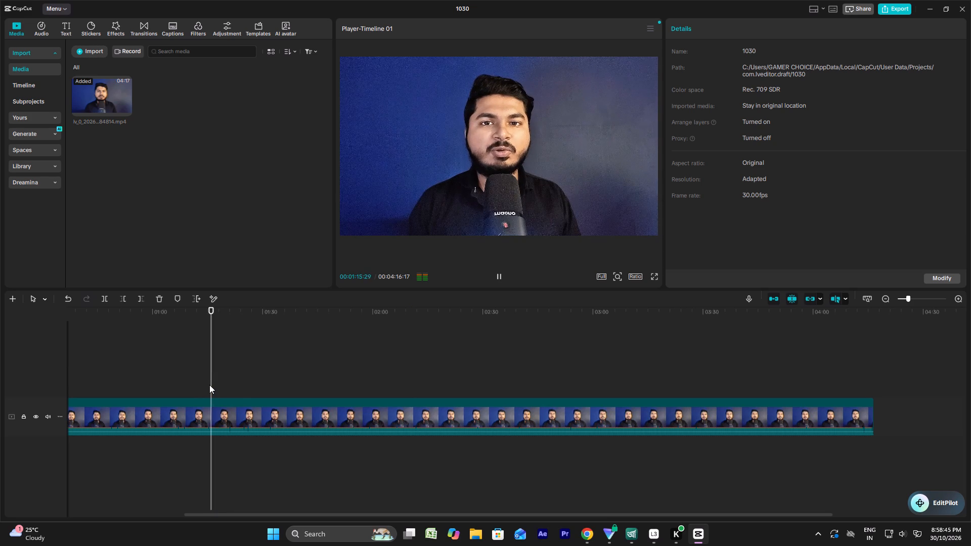
{"action": "key", "text": "space"}
{"action": "scroll", "coordinate": [209, 385], "scroll_direction": "up", "scroll_amount": 10, "text": "alt"}
{"action": "left_click", "coordinate": [95, 363]}
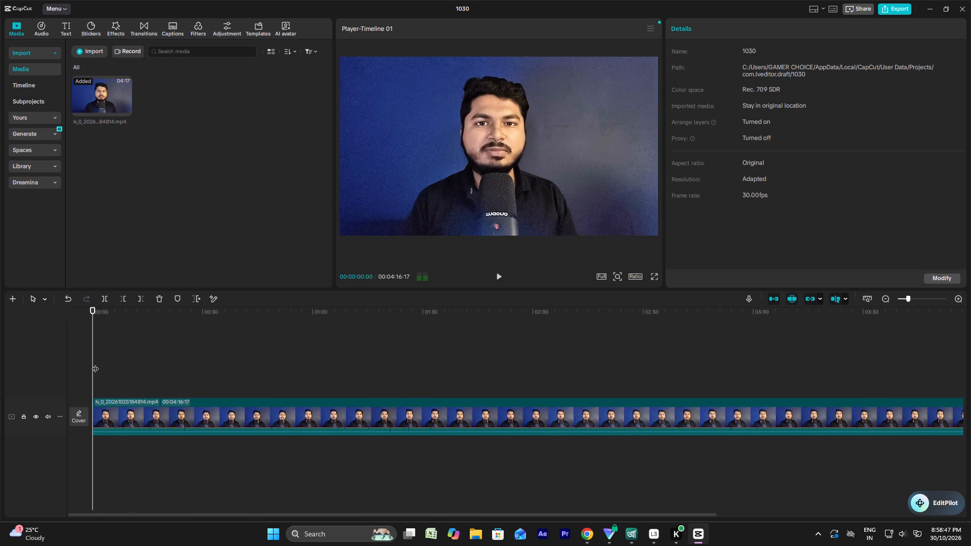
{"action": "left_click_drag", "start_coordinate": [95, 363], "coordinate": [86, 366]}
{"action": "left_click", "coordinate": [118, 368]}
{"action": "left_click_drag", "start_coordinate": [118, 368], "coordinate": [117, 368]}
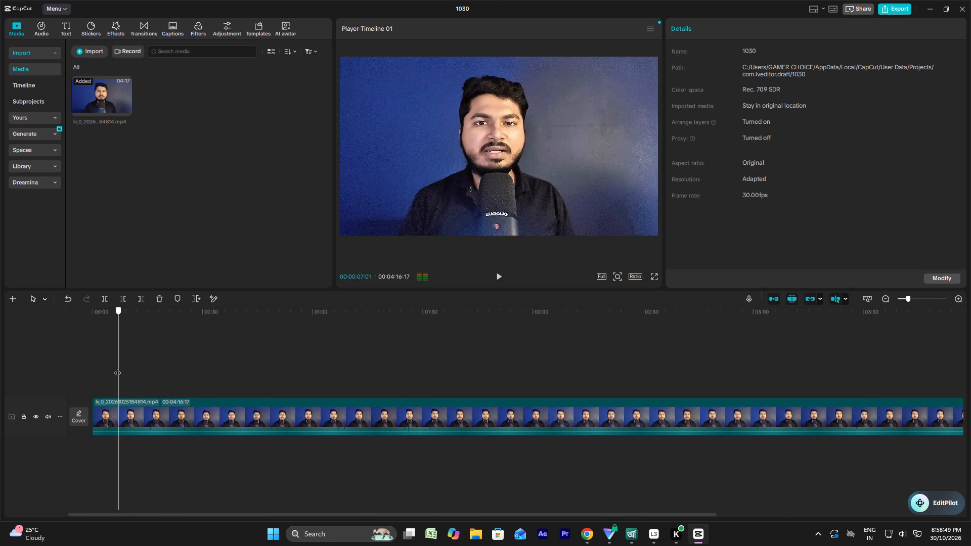
{"action": "left_click_drag", "start_coordinate": [117, 368], "coordinate": [74, 367]}
{"action": "key", "text": "space"}
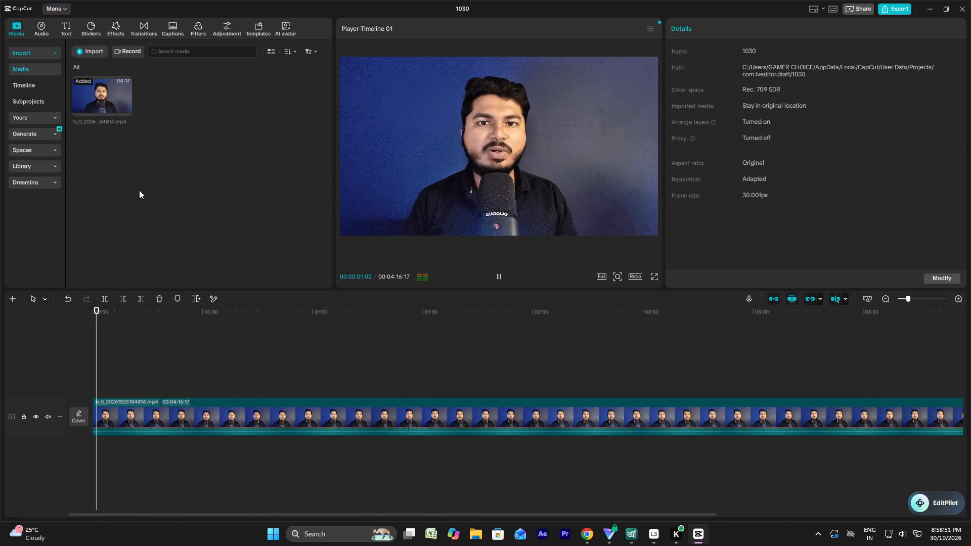
{"action": "key", "text": "space"}
Import the four dancing plague videos from the Downloads folder into the project media.
{"action": "left_click", "coordinate": [73, 50]}
{"action": "left_click", "coordinate": [103, 67]}
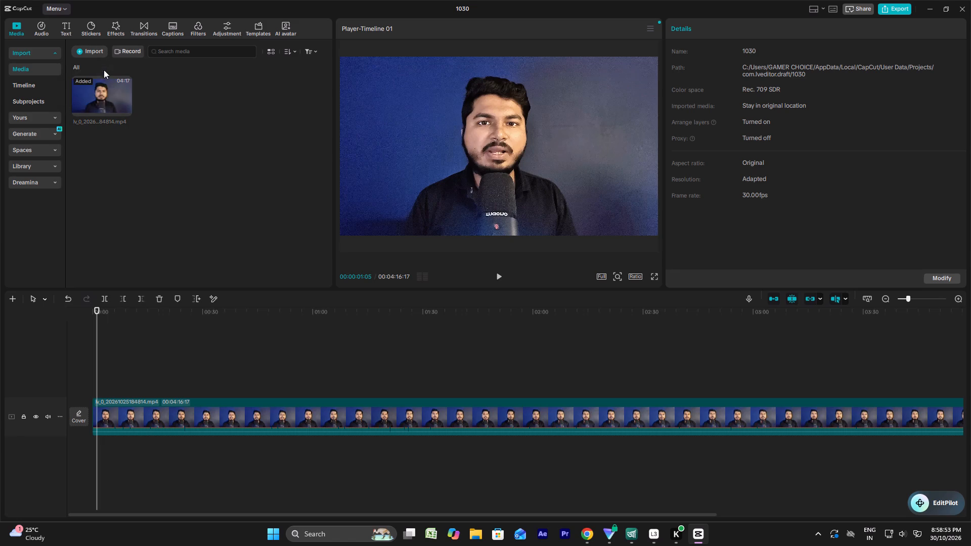
{"action": "left_click", "coordinate": [128, 123], "text": "ctrl"}
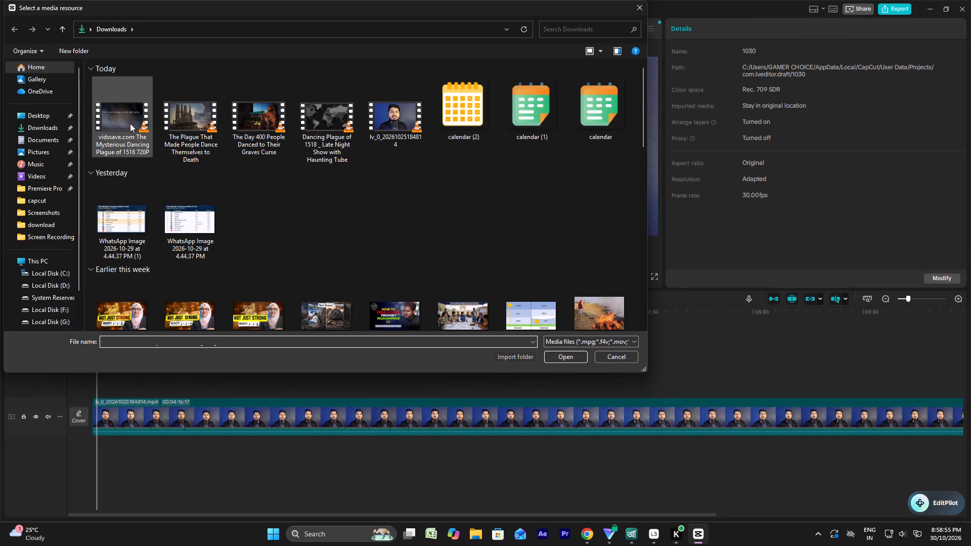
{"action": "left_click", "coordinate": [183, 119], "text": "ctrl"}
{"action": "left_click", "coordinate": [259, 122], "text": "ctrl"}
{"action": "left_click", "coordinate": [359, 123], "text": "ctrl"}
{"action": "left_click", "coordinate": [335, 125], "text": "ctrl"}
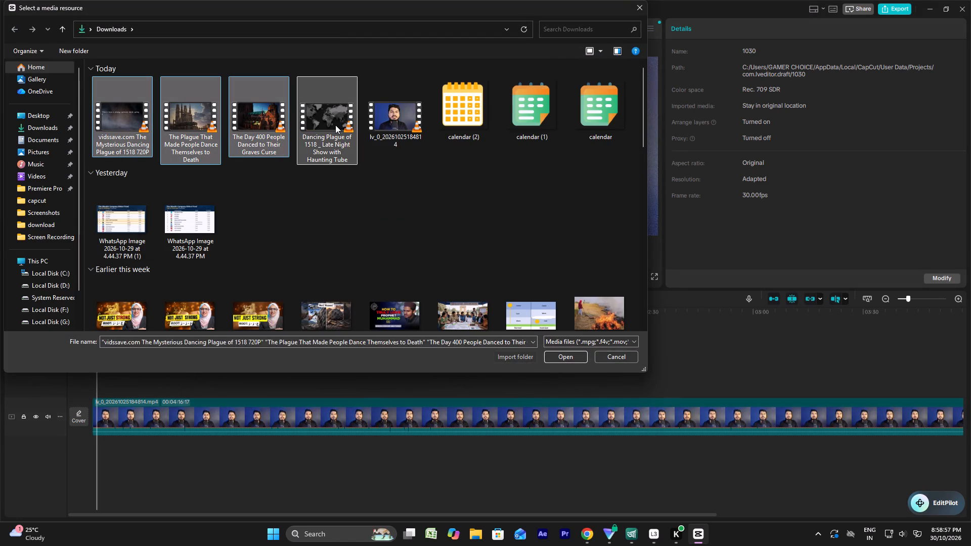
{"action": "left_click", "coordinate": [574, 355]}
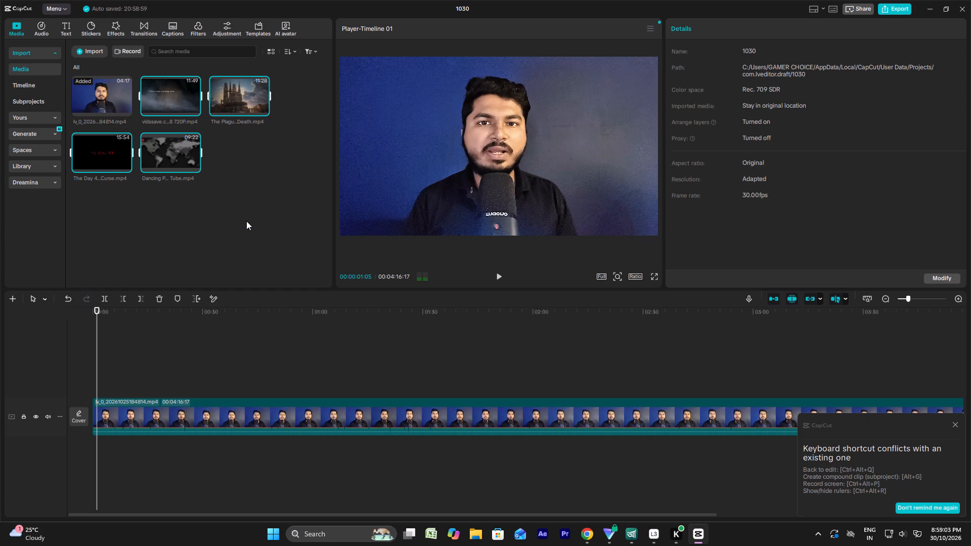
Play a short stretch of the talking-head clip on the timeline.
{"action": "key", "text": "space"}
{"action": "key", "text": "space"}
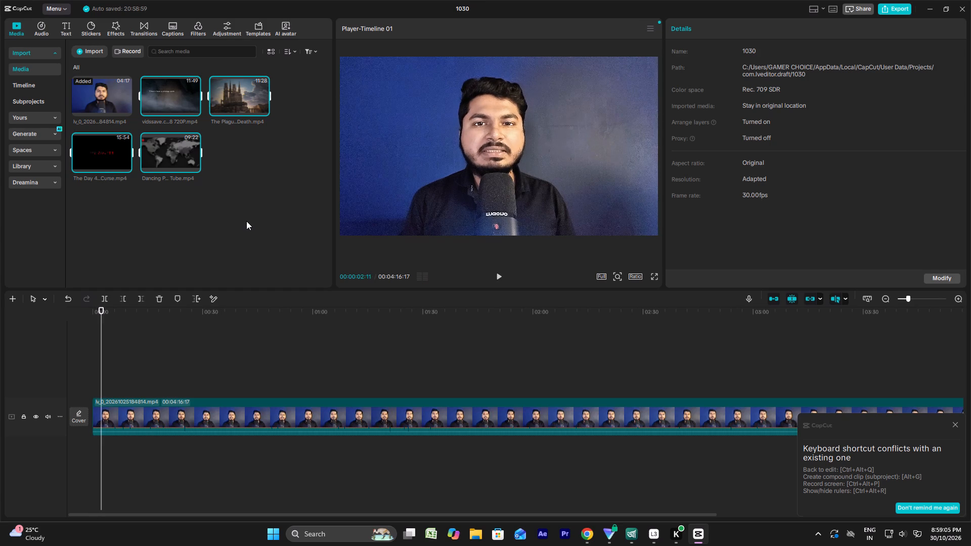
Preview the imported 11:49 dancing plague video from its midpoint in the project media.
{"action": "left_click", "coordinate": [246, 221]}
{"action": "left_click", "coordinate": [166, 109]}
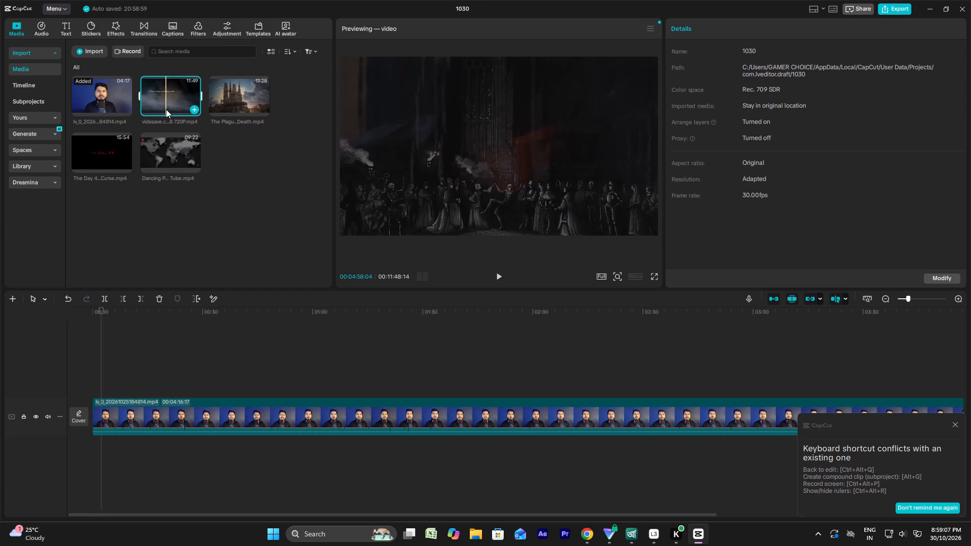
{"action": "double_click", "coordinate": [166, 109]}
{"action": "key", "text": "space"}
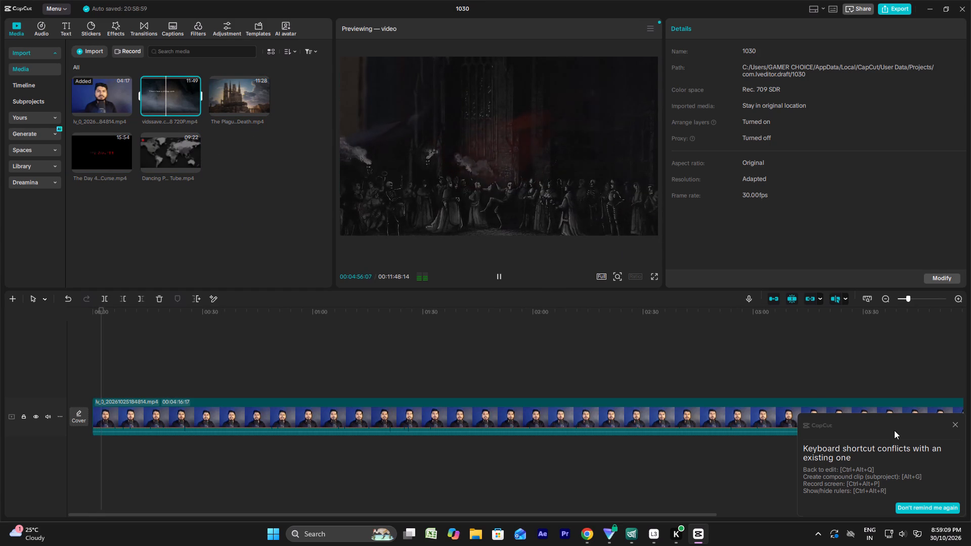
Dismiss the notification about conflicting keyboard shortcuts.
{"action": "left_click", "coordinate": [960, 427]}
{"action": "left_click", "coordinate": [956, 426]}
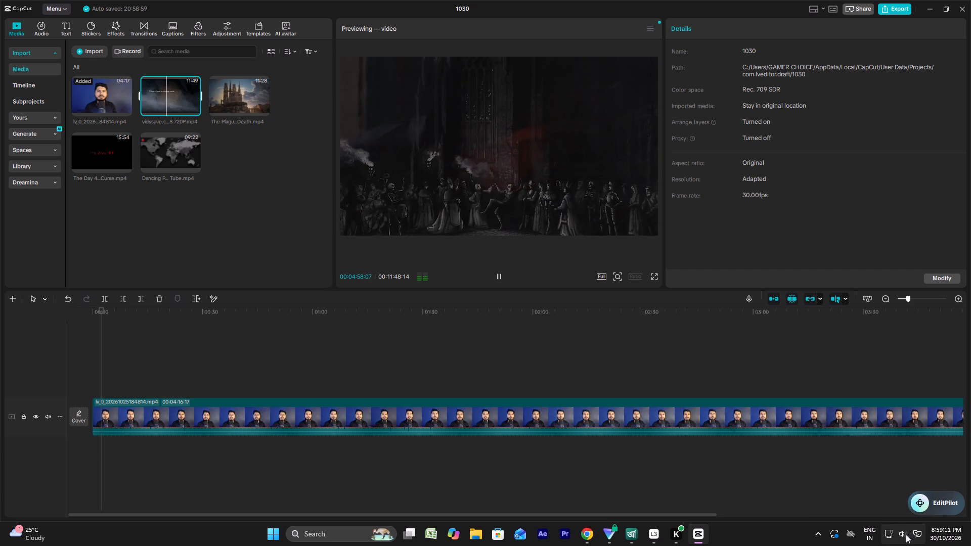
Raise the system volume slightly.
{"action": "left_click", "coordinate": [902, 532]}
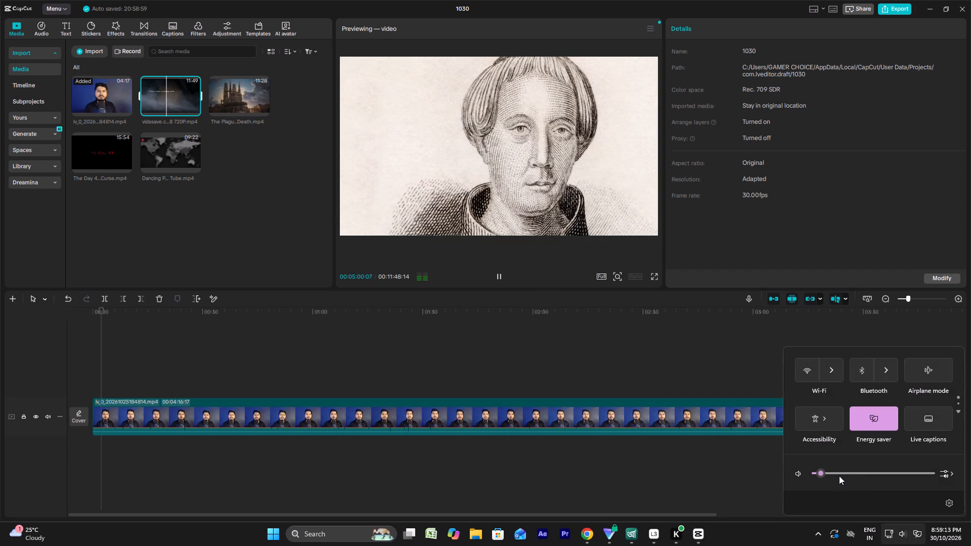
{"action": "left_click", "coordinate": [838, 476]}
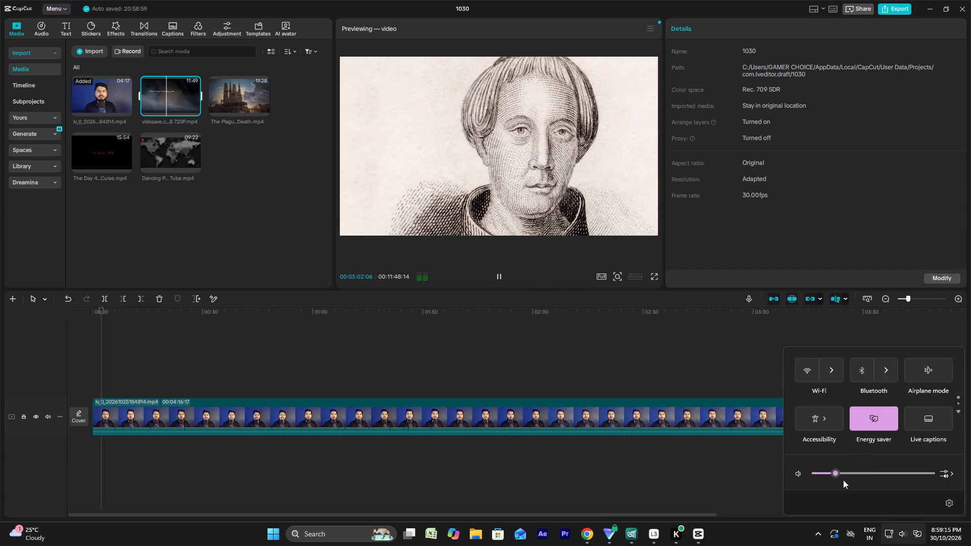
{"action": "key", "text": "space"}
Return the playhead to the start of the timeline and replay the first seconds of the talking-head clip.
{"action": "left_click", "coordinate": [182, 370]}
{"action": "left_click_drag", "start_coordinate": [180, 369], "coordinate": [35, 360]}
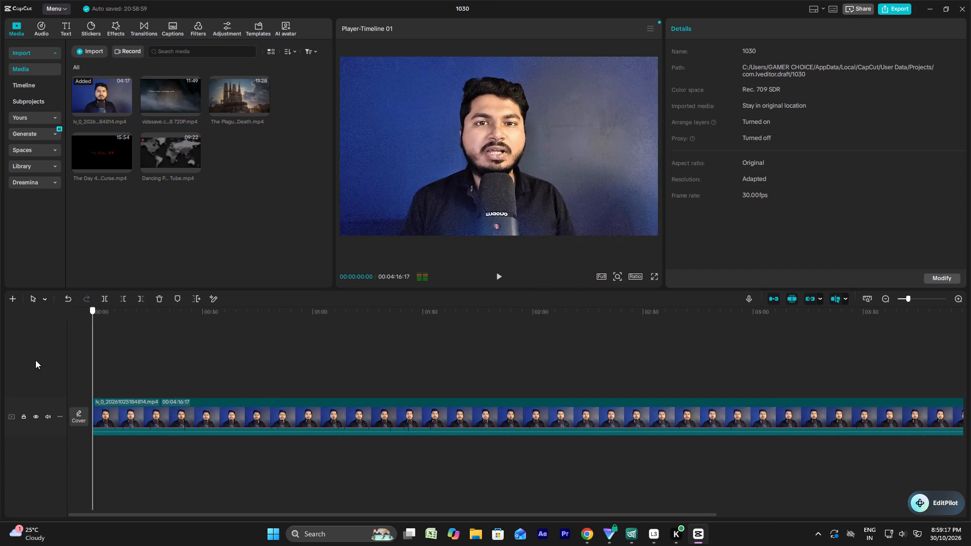
{"action": "left_click_drag", "start_coordinate": [35, 360], "coordinate": [32, 360]}
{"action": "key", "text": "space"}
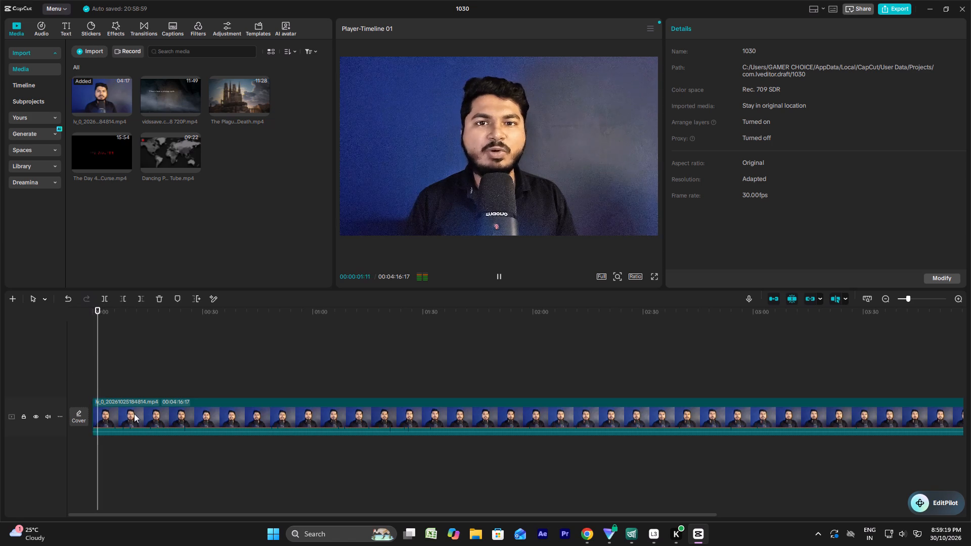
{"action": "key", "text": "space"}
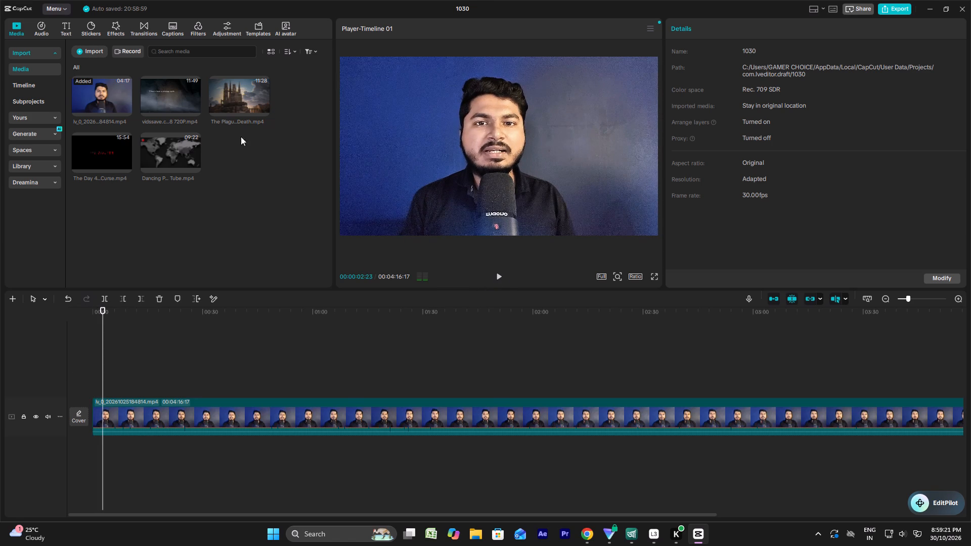
Open the option to import media from the library into the project.
{"action": "left_click", "coordinate": [95, 52]}
{"action": "left_click", "coordinate": [121, 79]}
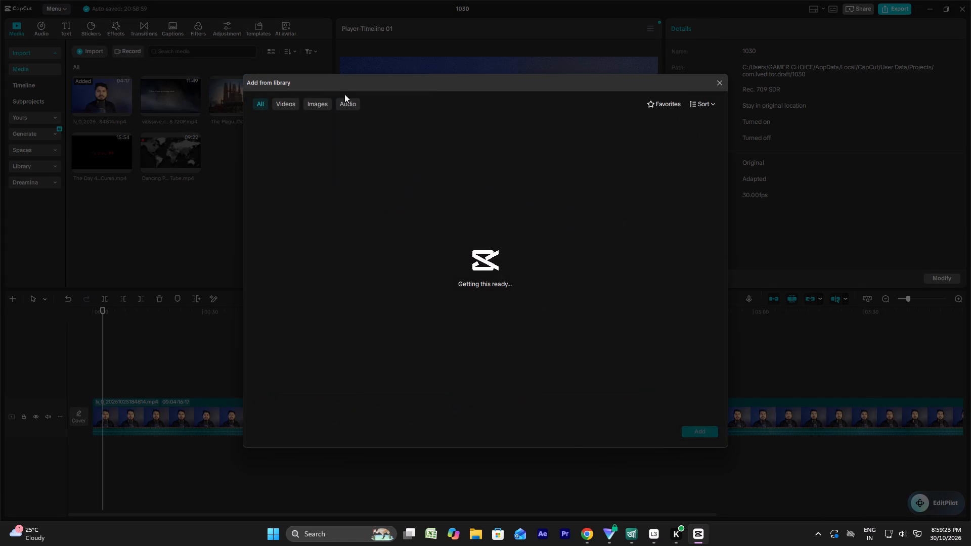
Dismiss the library window, start another import from the computer and browse the Downloads folder for more media.
{"action": "left_click", "coordinate": [712, 83]}
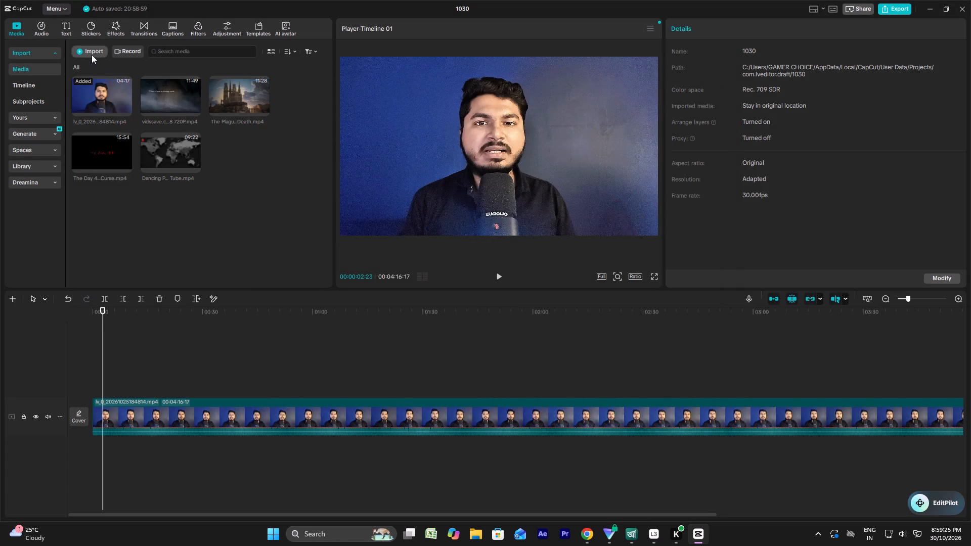
{"action": "left_click", "coordinate": [92, 54]}
{"action": "left_click", "coordinate": [121, 69]}
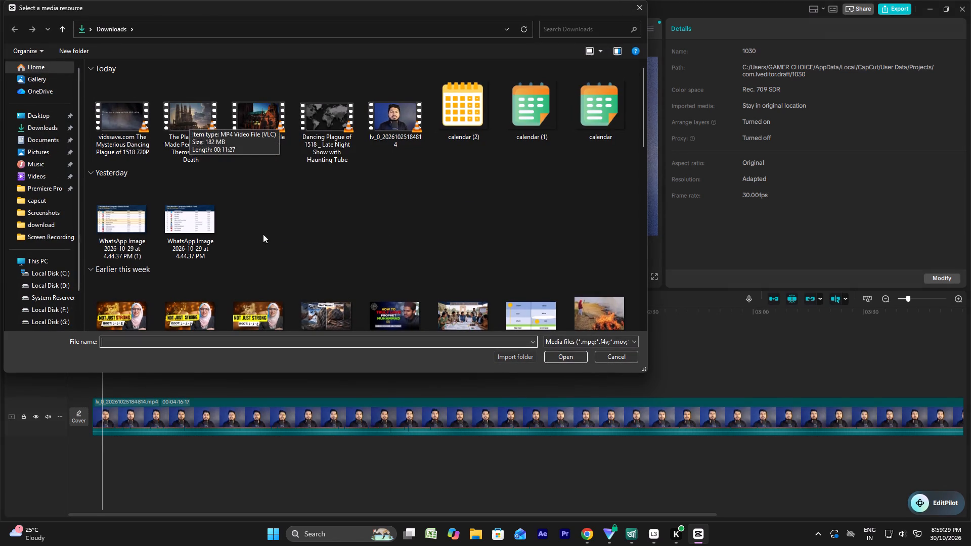
{"action": "scroll", "coordinate": [288, 243], "scroll_direction": "down", "scroll_amount": 18}
{"action": "scroll", "coordinate": [289, 236], "scroll_direction": "down", "scroll_amount": 4}
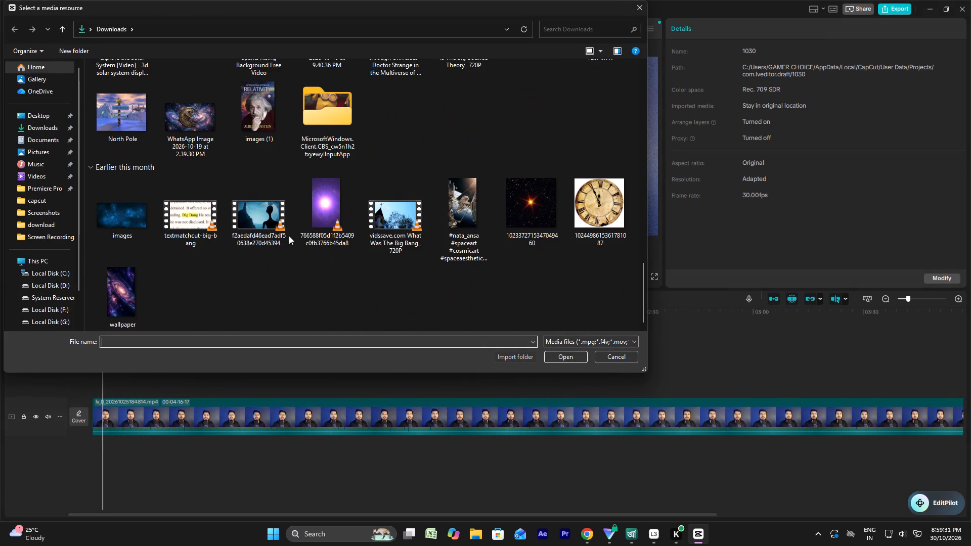
{"action": "scroll", "coordinate": [289, 236], "scroll_direction": "down", "scroll_amount": 8}
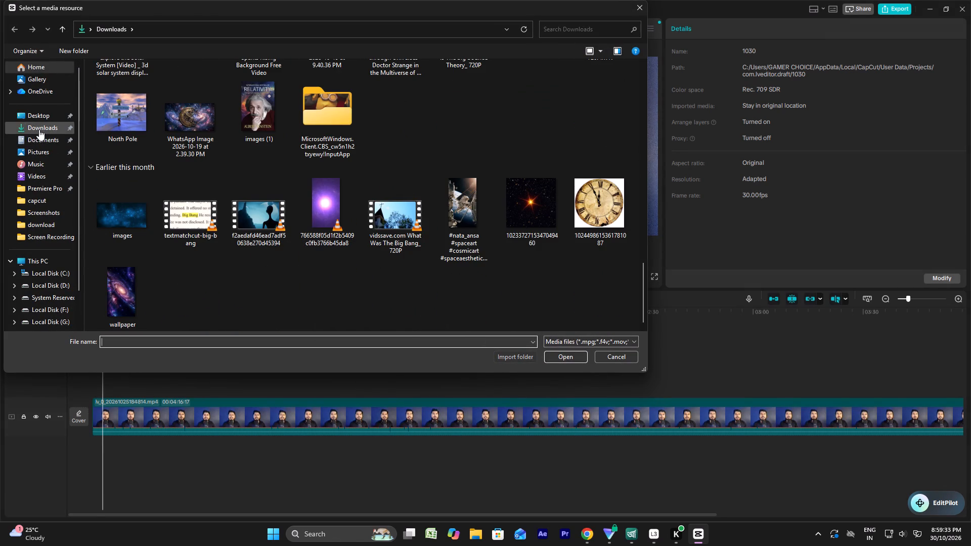
{"action": "left_click", "coordinate": [39, 129]}
{"action": "scroll", "coordinate": [306, 158], "scroll_direction": "down", "scroll_amount": 18}
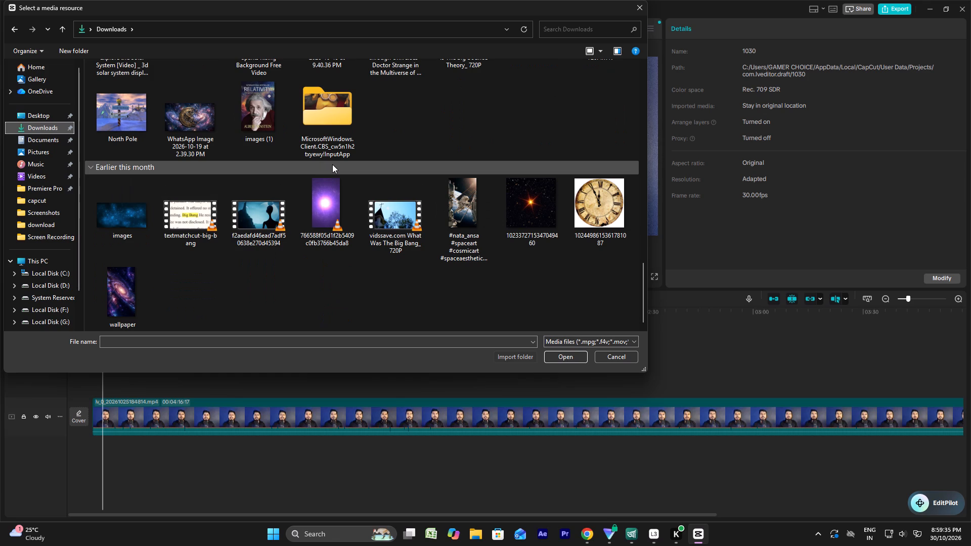
{"action": "scroll", "coordinate": [332, 165], "scroll_direction": "down", "scroll_amount": 5}
{"action": "scroll", "coordinate": [369, 194], "scroll_direction": "up", "scroll_amount": 8}
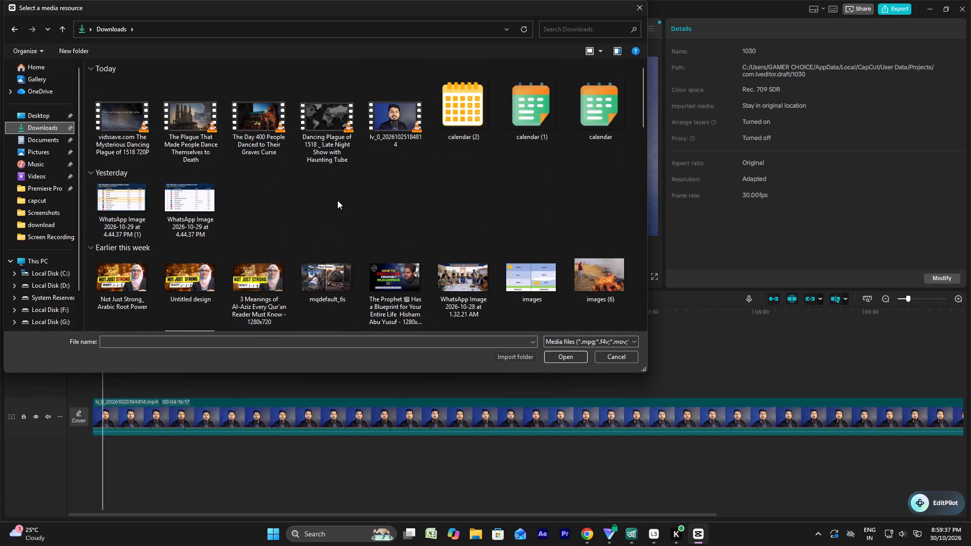
{"action": "scroll", "coordinate": [337, 200], "scroll_direction": "up", "scroll_amount": 4}
{"action": "scroll", "coordinate": [337, 200], "scroll_direction": "down", "scroll_amount": 10}
{"action": "scroll", "coordinate": [338, 200], "scroll_direction": "up", "scroll_amount": 3}
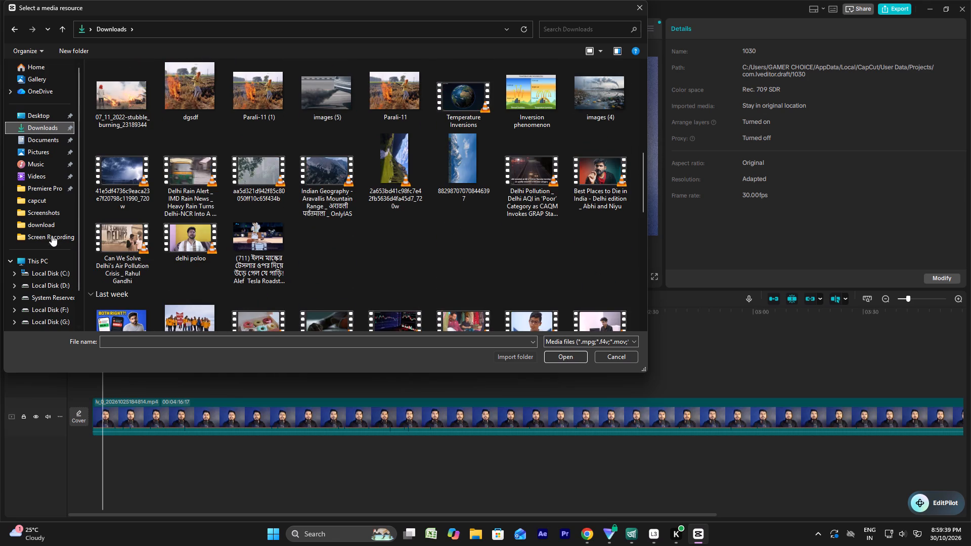
Import the green-background image "Clean Video Montage Execution" from the download folder on Local Disk (D:).
{"action": "left_click", "coordinate": [49, 219]}
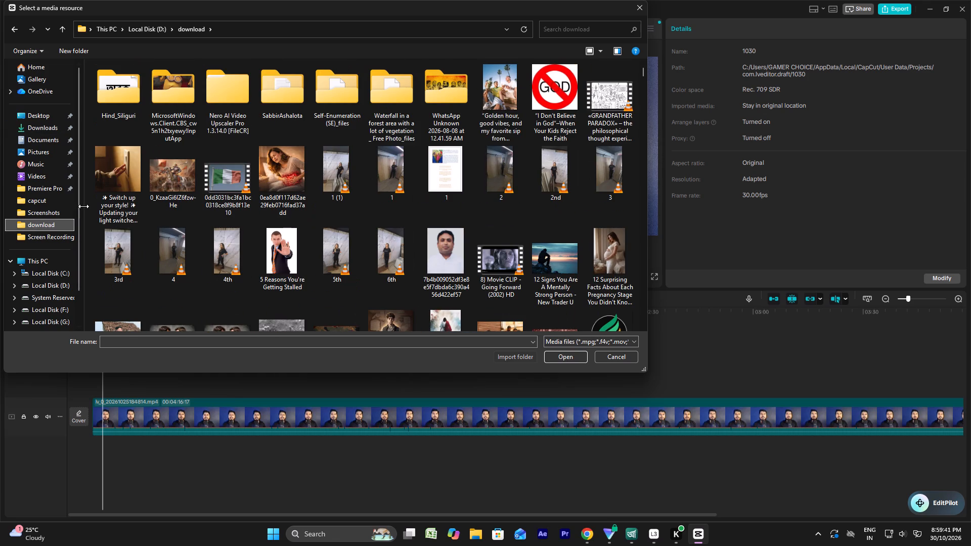
{"action": "scroll", "coordinate": [83, 206], "scroll_direction": "up", "scroll_amount": 1}
{"action": "scroll", "coordinate": [377, 286], "scroll_direction": "down", "scroll_amount": 12}
{"action": "scroll", "coordinate": [415, 199], "scroll_direction": "down", "scroll_amount": 5}
{"action": "scroll", "coordinate": [479, 194], "scroll_direction": "down", "scroll_amount": 6}
{"action": "scroll", "coordinate": [502, 188], "scroll_direction": "up", "scroll_amount": 2}
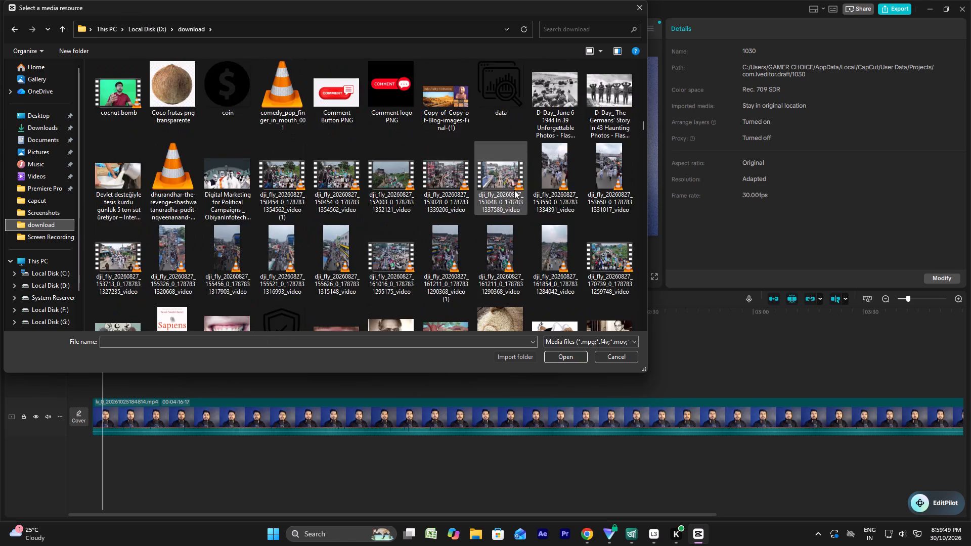
{"action": "scroll", "coordinate": [570, 196], "scroll_direction": "up", "scroll_amount": 3}
{"action": "scroll", "coordinate": [576, 198], "scroll_direction": "down", "scroll_amount": 2}
{"action": "left_click", "coordinate": [607, 210]}
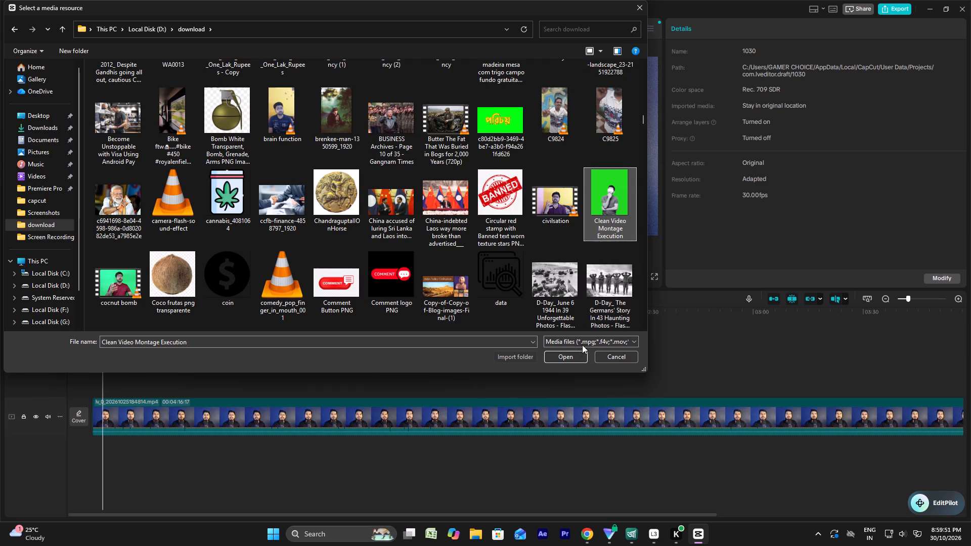
{"action": "left_click", "coordinate": [575, 355]}
Place the green-background image on a track above the main clip, at the very start of the timeline.
{"action": "left_click_drag", "start_coordinate": [245, 153], "coordinate": [198, 320]}
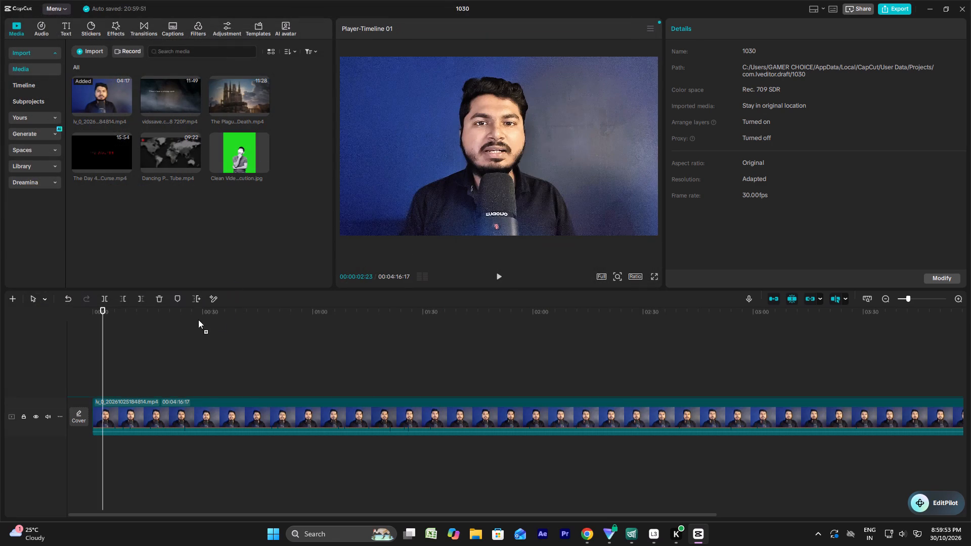
{"action": "left_click_drag", "start_coordinate": [198, 320], "coordinate": [95, 362]}
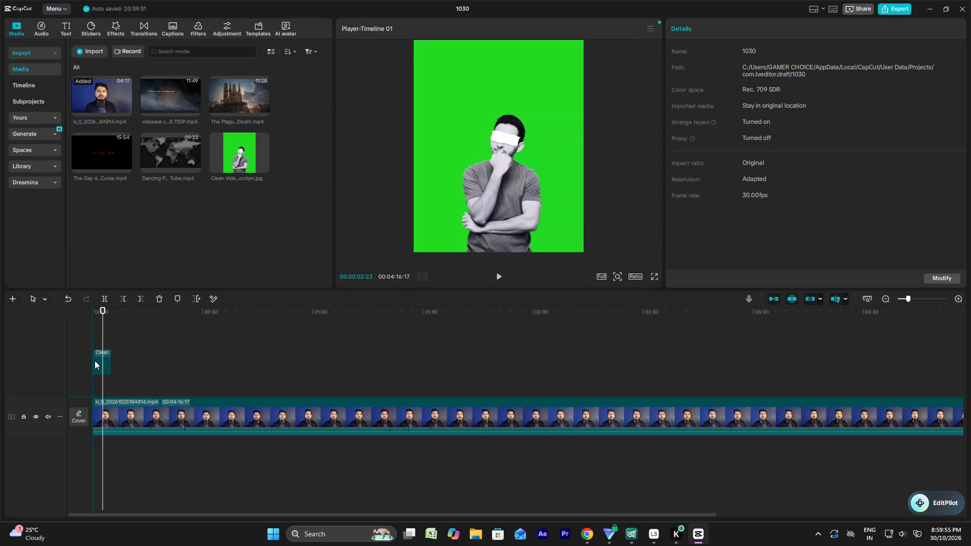
{"action": "left_click_drag", "start_coordinate": [100, 384], "coordinate": [98, 343]}
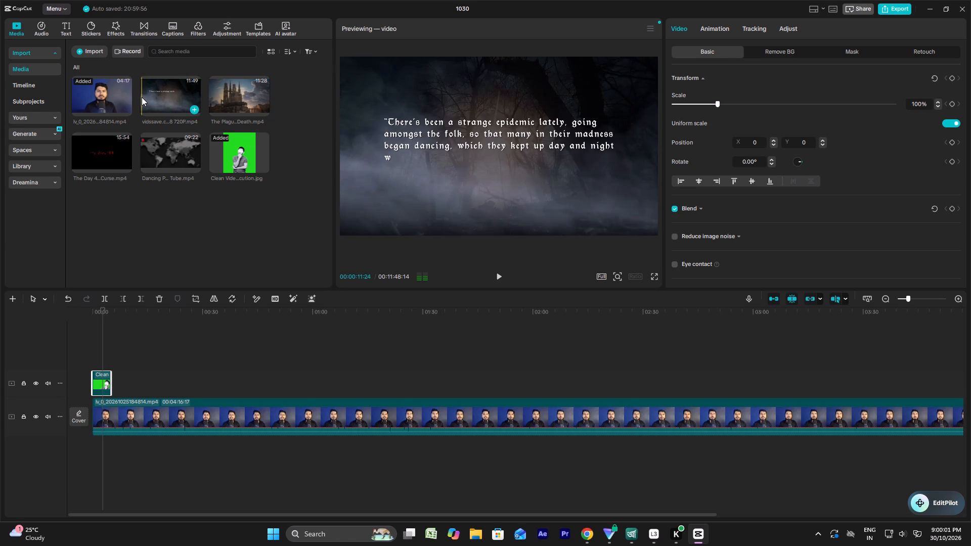
Preview the 11:49 vidssave video's early footage and play the opening seconds of the timeline against it.
{"action": "key", "text": "space"}
{"action": "left_click", "coordinate": [144, 97]}
{"action": "key", "text": "space"}
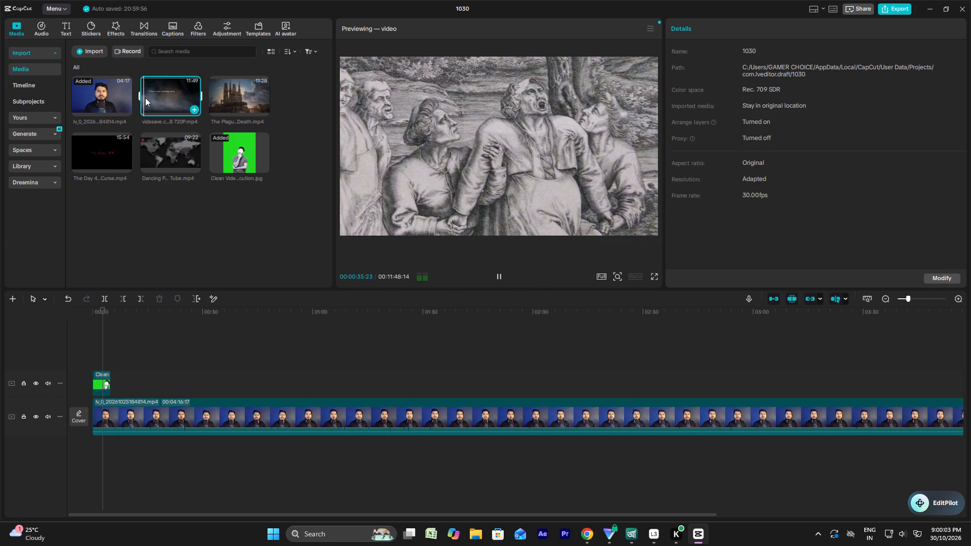
{"action": "key", "text": "space"}
{"action": "left_click", "coordinate": [91, 319]}
{"action": "key", "text": "space"}
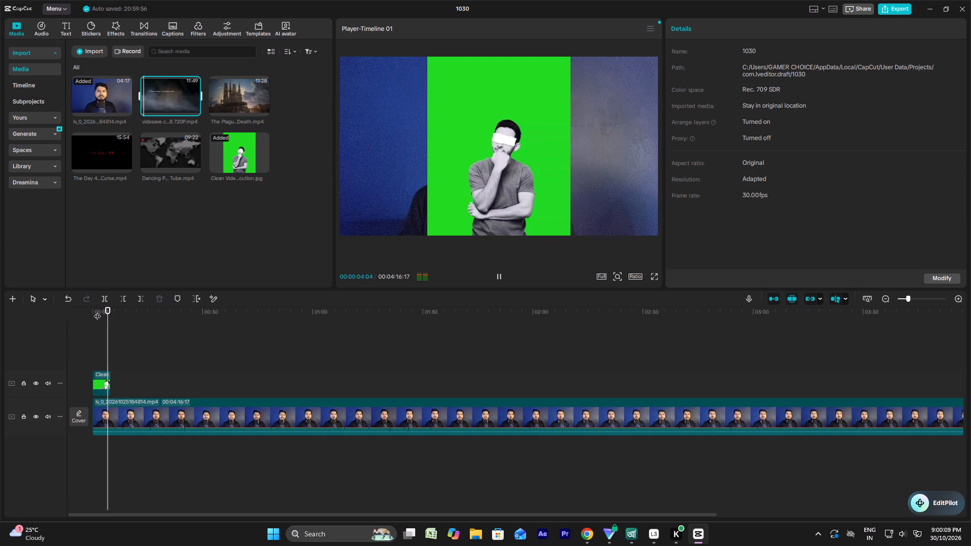
{"action": "key", "text": "space"}
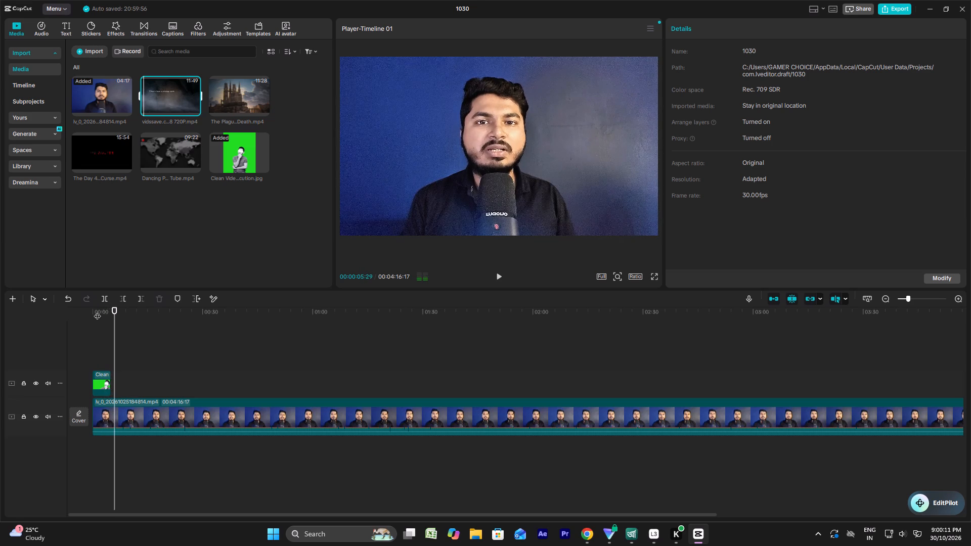
Check the vidssave and Dancing P... Tube source clips and set a slightly later start point on the Dancing P... Tube clip.
{"action": "left_click", "coordinate": [145, 94]}
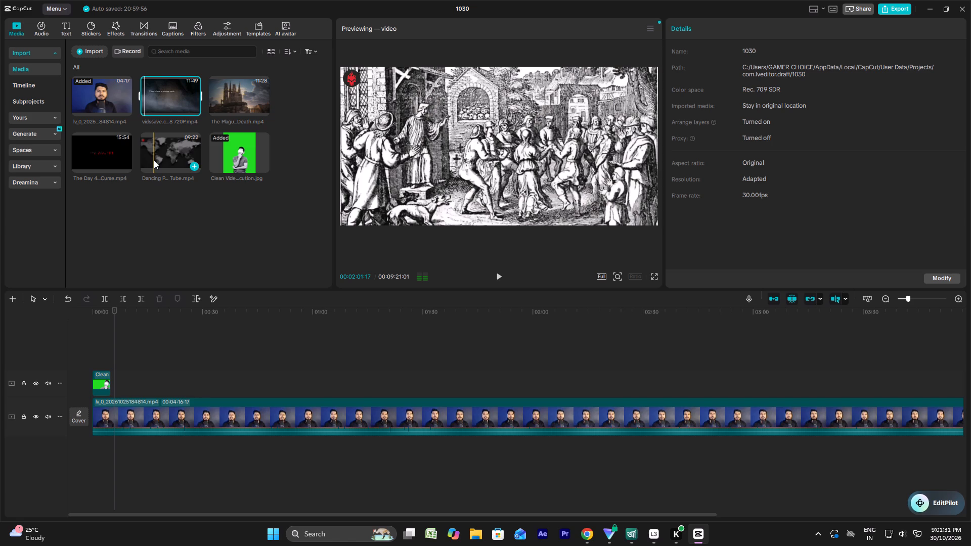
{"action": "triple_click", "coordinate": [154, 160]}
{"action": "left_click", "coordinate": [153, 161]}
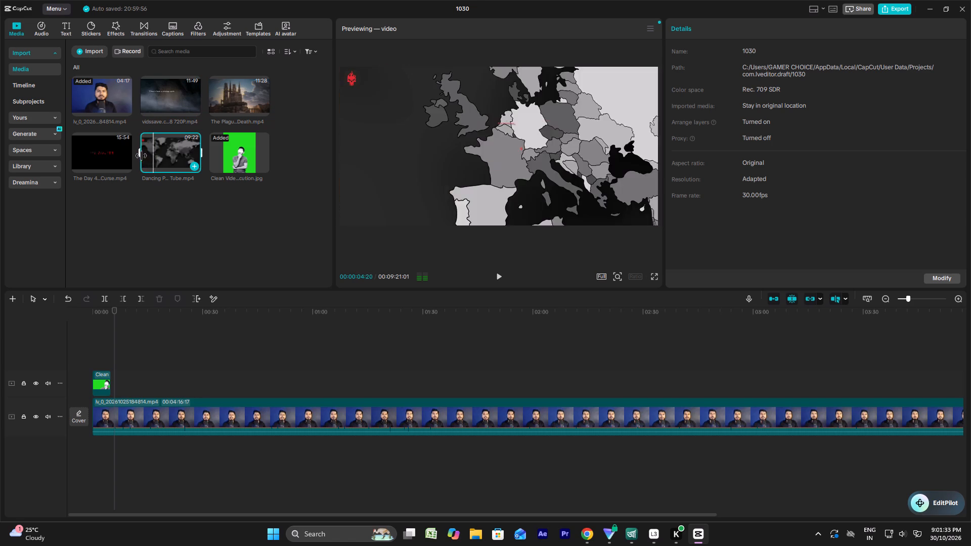
{"action": "left_click_drag", "start_coordinate": [141, 156], "coordinate": [148, 155]}
Trim the start of "The Day 400 People Danced to Their Graves Curse" to about 7:57 and place it above the main clip at about 16 seconds.
{"action": "left_click", "coordinate": [120, 155]}
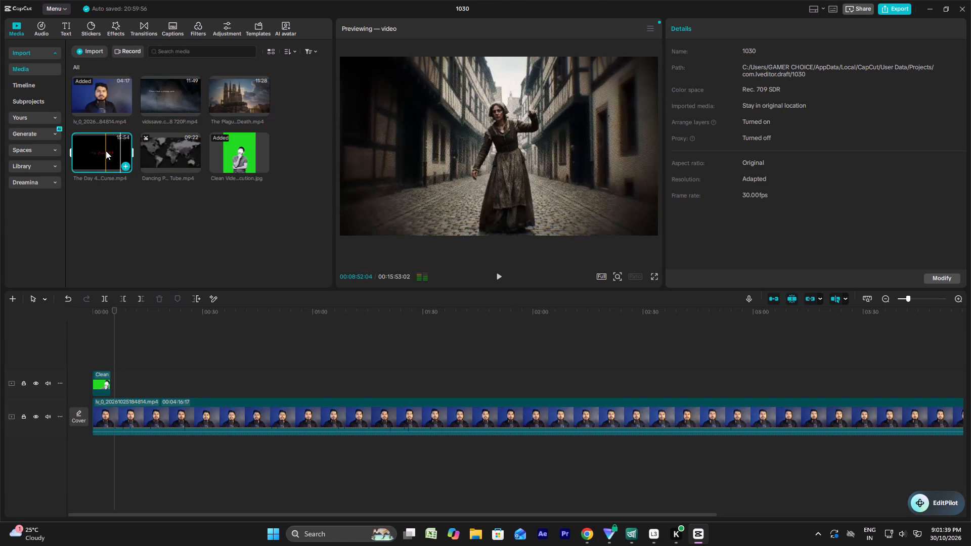
{"action": "triple_click", "coordinate": [106, 151]}
{"action": "triple_click", "coordinate": [106, 151]}
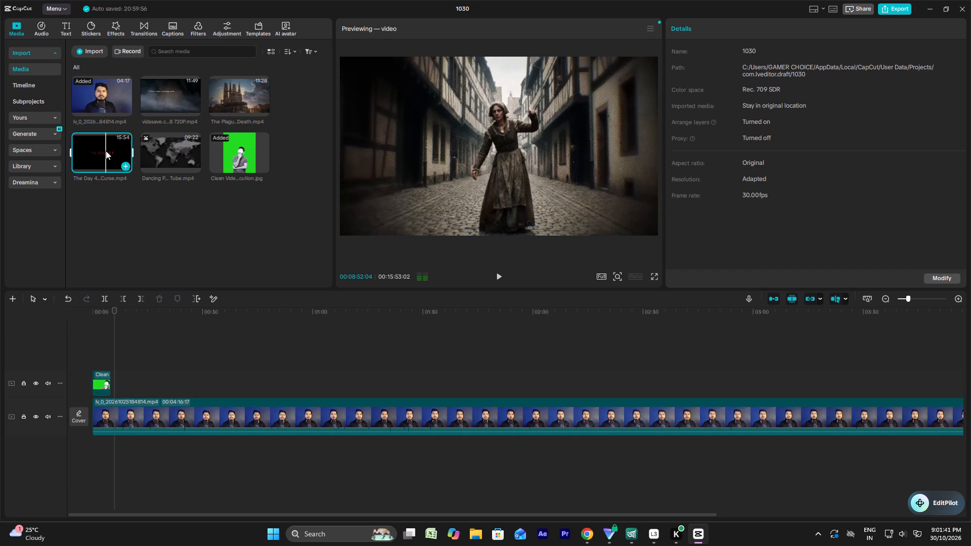
{"action": "triple_click", "coordinate": [106, 151]}
{"action": "left_click", "coordinate": [106, 151]}
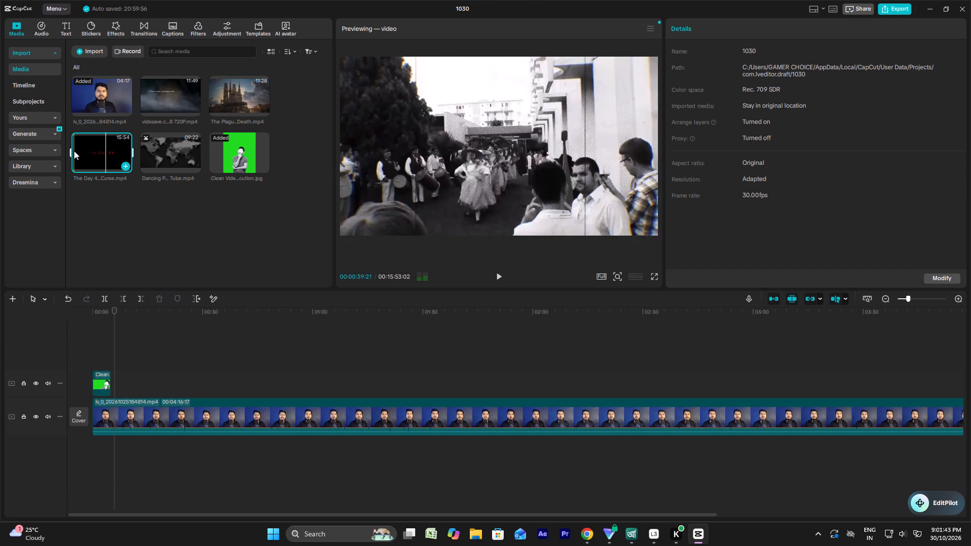
{"action": "left_click_drag", "start_coordinate": [72, 150], "coordinate": [103, 162]}
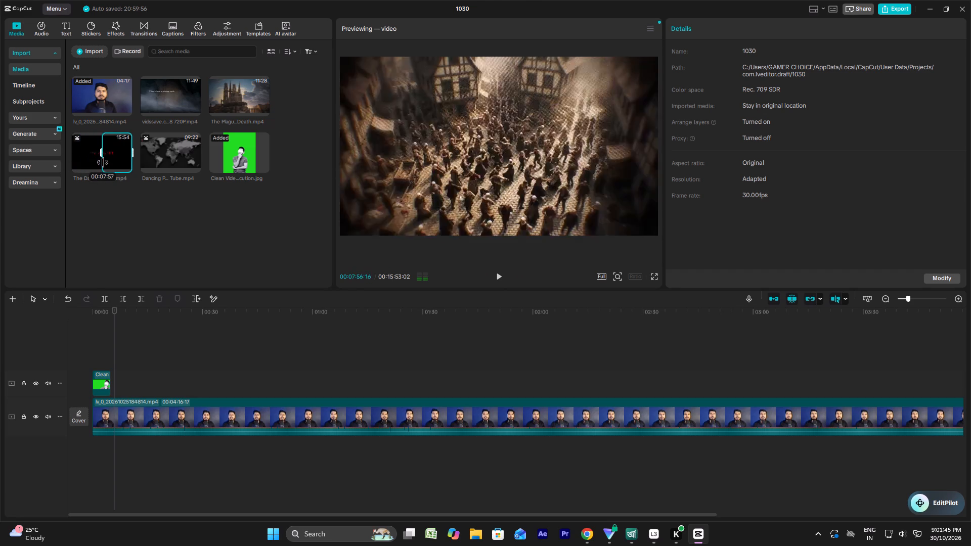
{"action": "left_click_drag", "start_coordinate": [111, 159], "coordinate": [153, 378]}
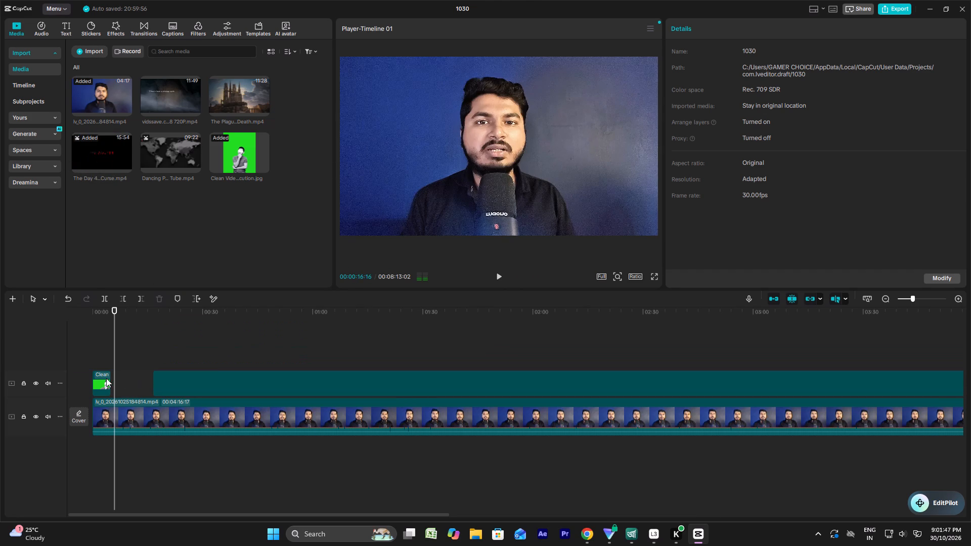
Move the green-background image up to its own top track and shift the Day 400 footage to the start of the timeline.
{"action": "left_click_drag", "start_coordinate": [102, 382], "coordinate": [99, 356]}
{"action": "left_click_drag", "start_coordinate": [171, 384], "coordinate": [171, 384]}
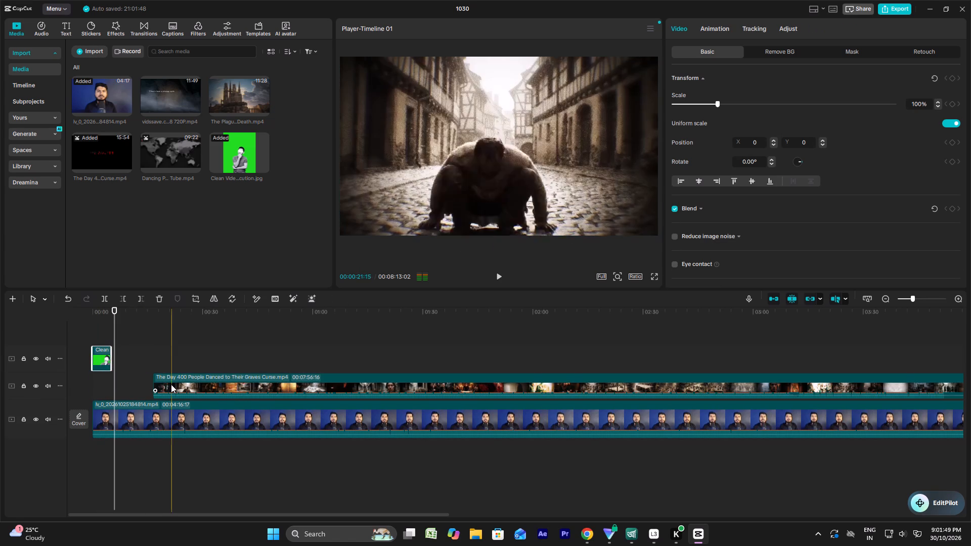
{"action": "left_click_drag", "start_coordinate": [171, 384], "coordinate": [92, 383]}
Mute the Day 400 footage by lowering its clip volume to −∞ dB.
{"action": "left_click_drag", "start_coordinate": [102, 395], "coordinate": [91, 428]}
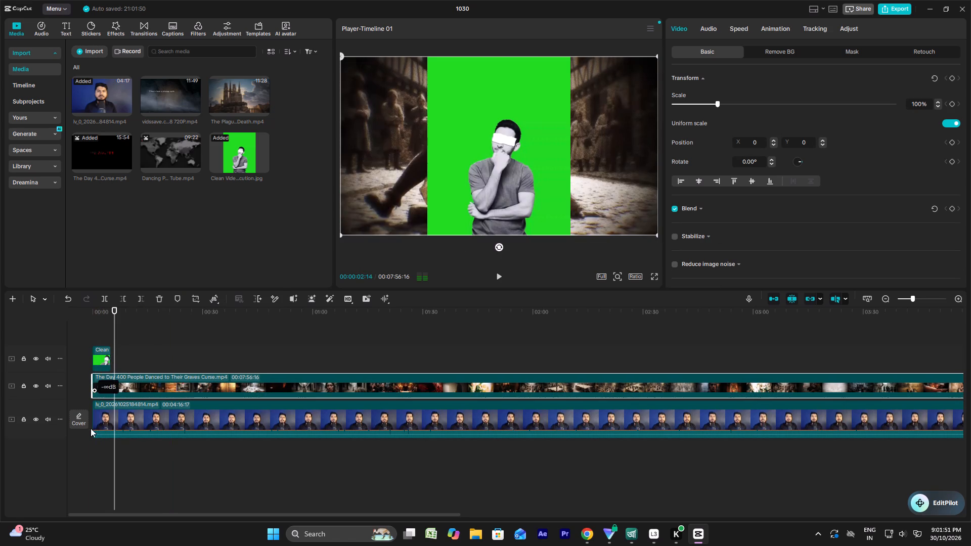
{"action": "left_click_drag", "start_coordinate": [91, 428], "coordinate": [90, 427]}
Play the timeline from the very start to review the layered image and footage with the narration.
{"action": "left_click", "coordinate": [92, 315]}
{"action": "left_click", "coordinate": [92, 315]}
{"action": "left_click", "coordinate": [93, 311]}
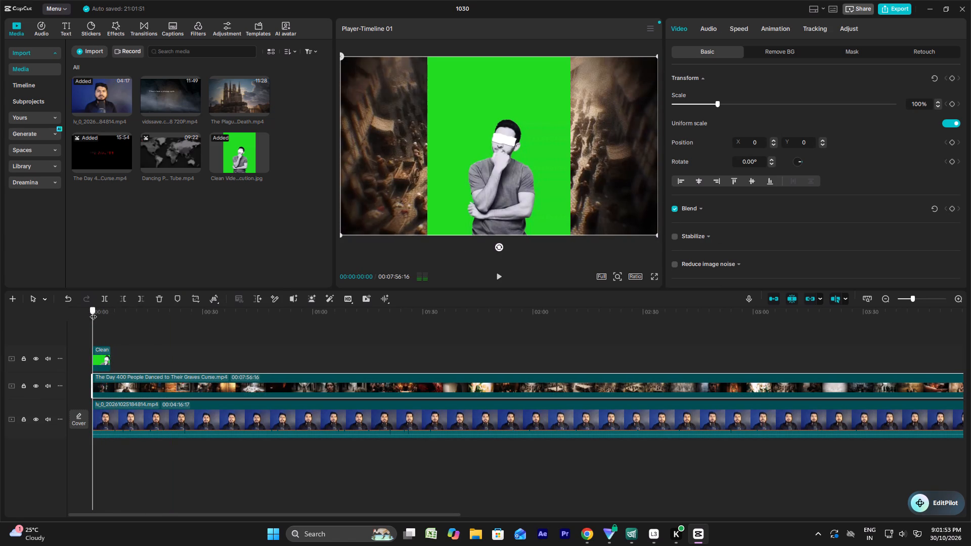
{"action": "key", "text": "space"}
{"action": "key", "text": "space"}
{"action": "left_click_drag", "start_coordinate": [113, 388], "coordinate": [89, 396]}
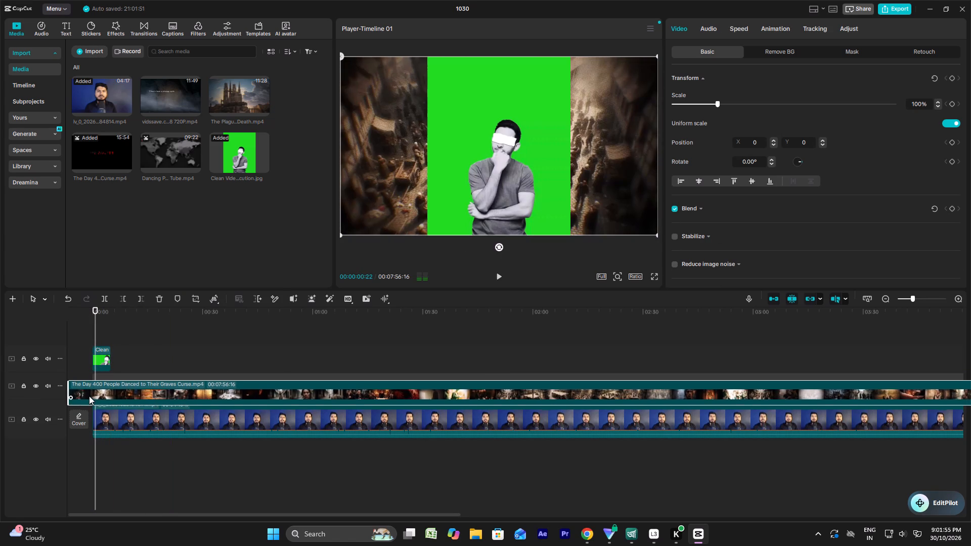
{"action": "left_click", "coordinate": [85, 319]}
{"action": "left_click", "coordinate": [91, 317]}
{"action": "left_click", "coordinate": [94, 328]}
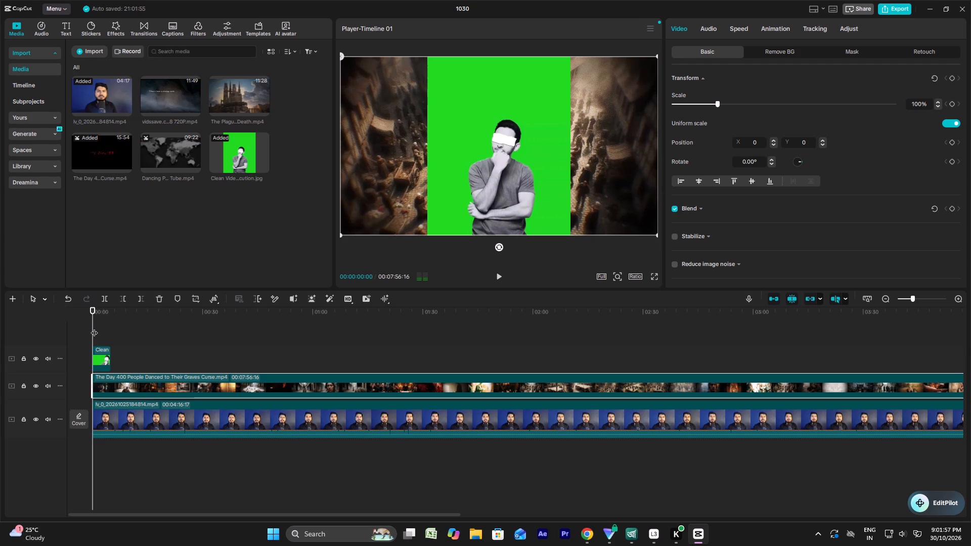
{"action": "key", "text": "space"}
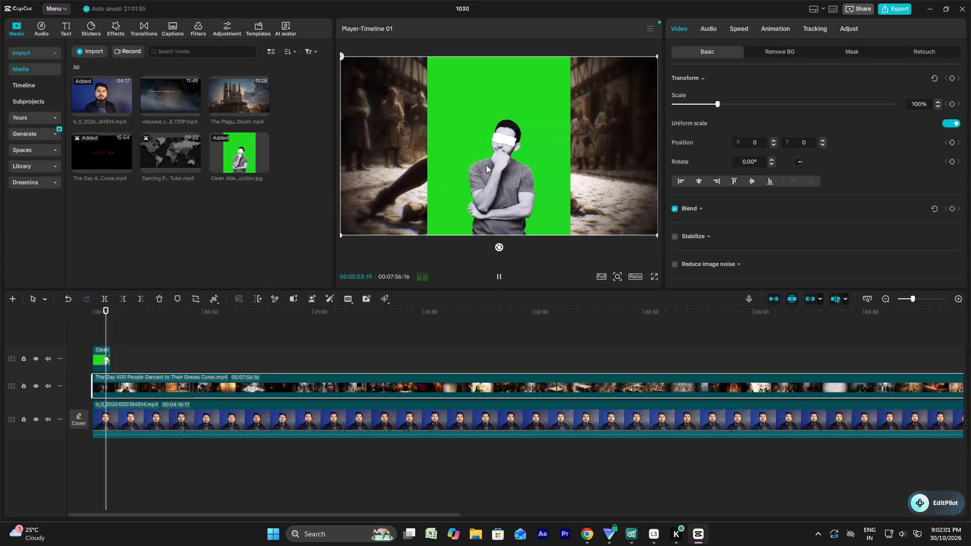
{"action": "key", "text": "space"}
Remove the green background from the overlay image with Auto removal.
{"action": "left_click", "coordinate": [104, 359]}
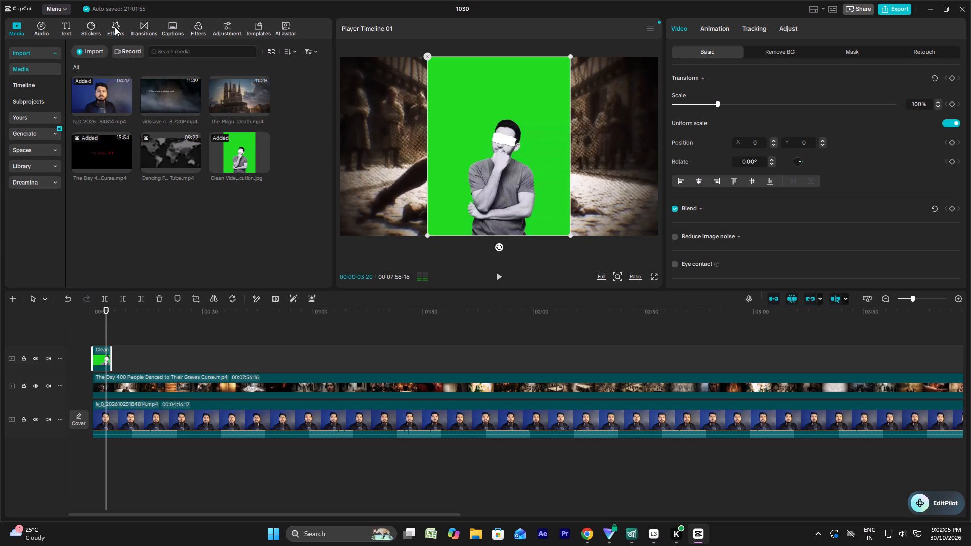
{"action": "left_click", "coordinate": [783, 49]}
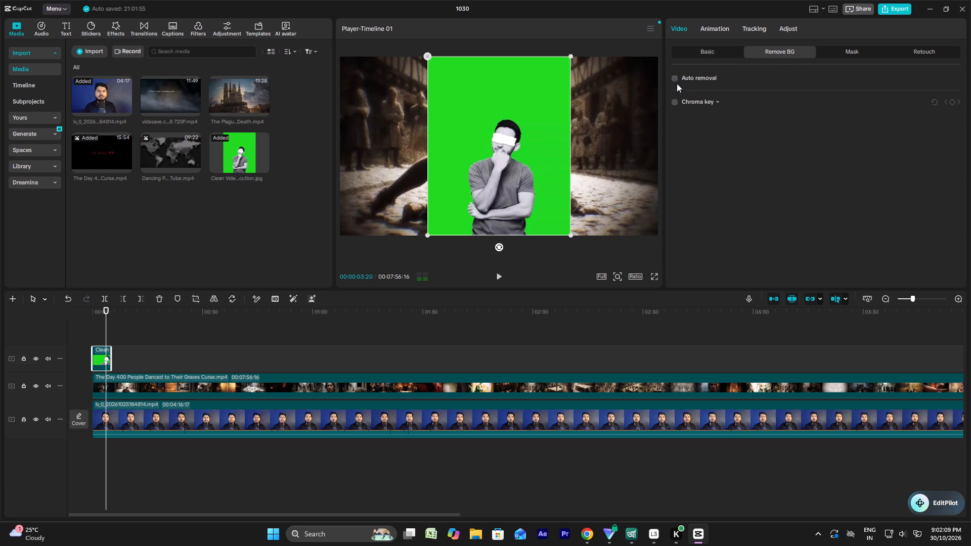
{"action": "left_click", "coordinate": [673, 80]}
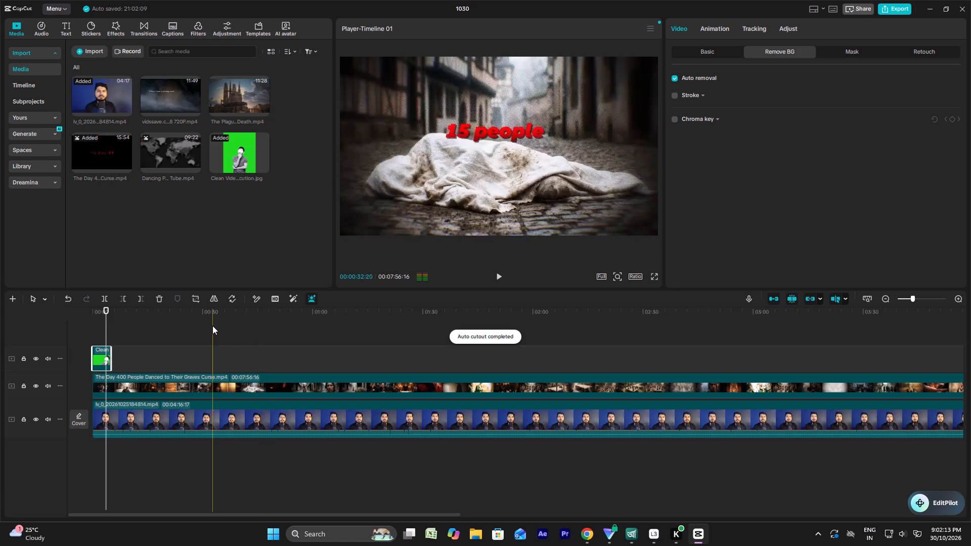
Play the opening to check the image cutout, and lower the system volume slightly.
{"action": "left_click", "coordinate": [93, 332]}
{"action": "key", "text": "space"}
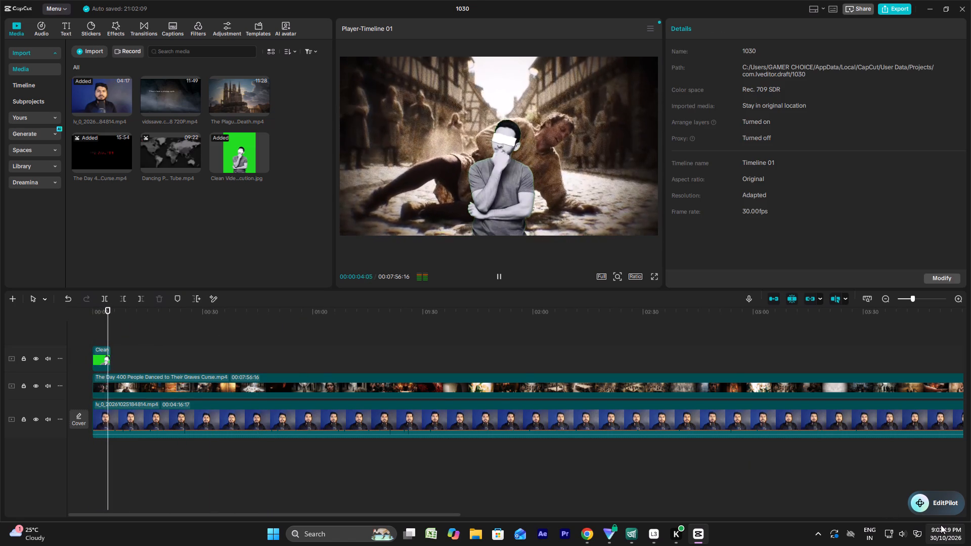
{"action": "left_click", "coordinate": [897, 533]}
{"action": "left_click_drag", "start_coordinate": [832, 471], "coordinate": [825, 471]}
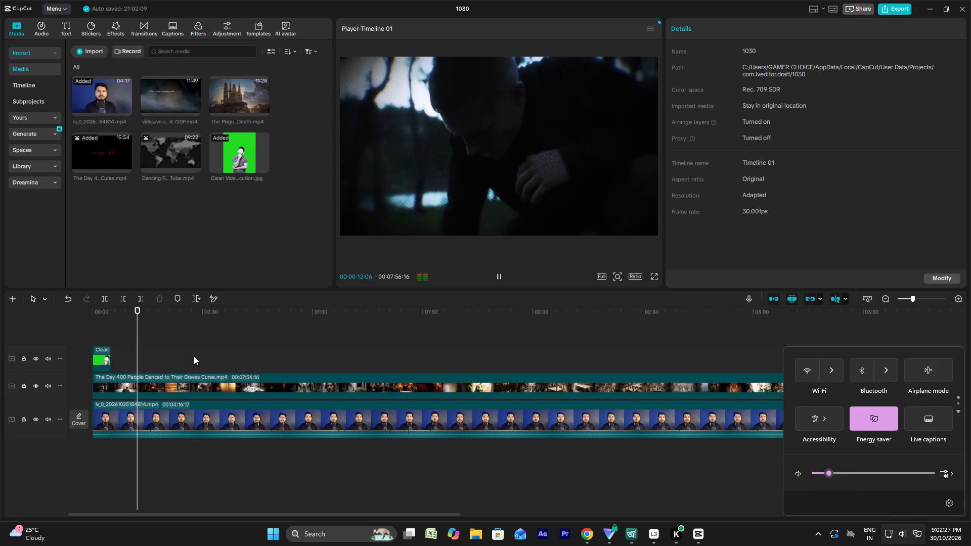
Scrub through the Day 400 footage from about 0:15 to about 3:21 to examine its scenes for usable shots.
{"action": "left_click", "coordinate": [151, 341]}
{"action": "left_click_drag", "start_coordinate": [151, 341], "coordinate": [163, 341]}
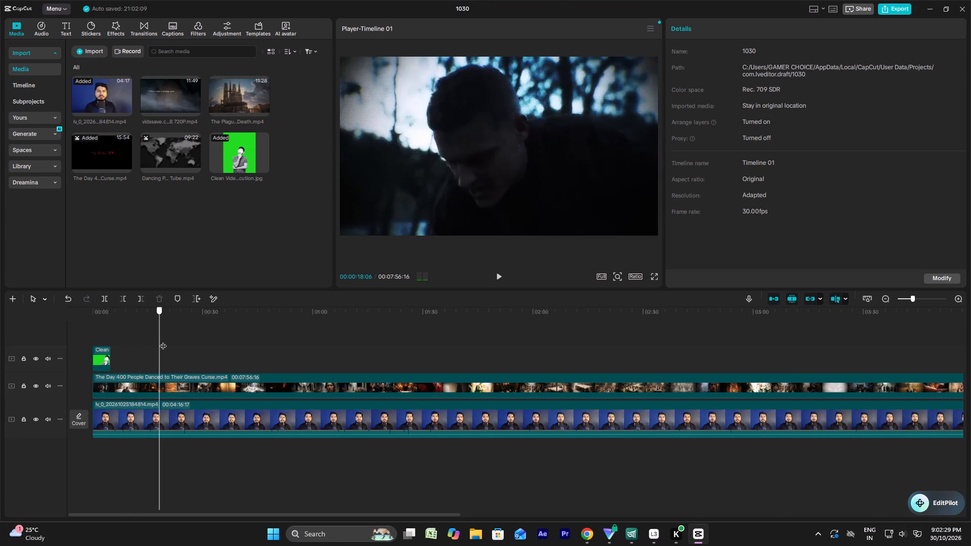
{"action": "left_click_drag", "start_coordinate": [163, 341], "coordinate": [246, 343]}
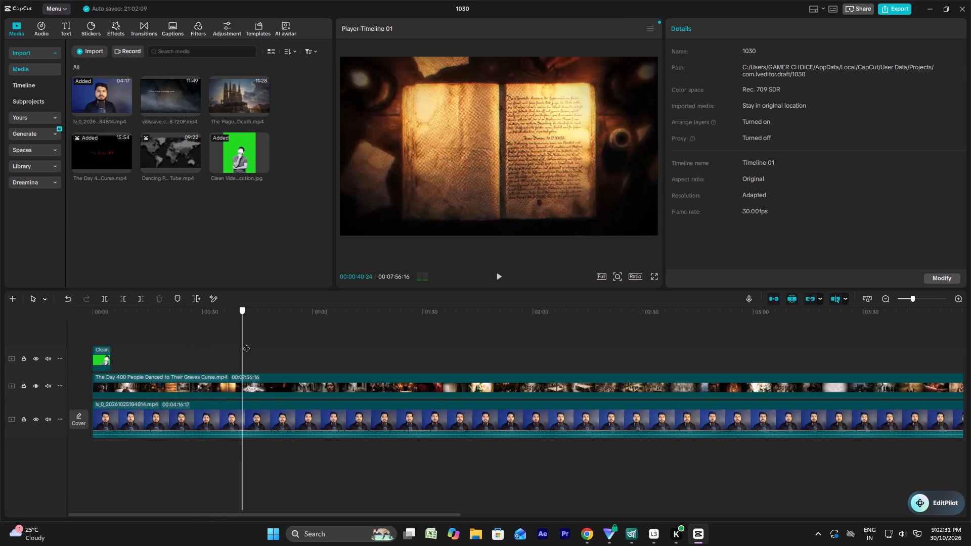
{"action": "left_click_drag", "start_coordinate": [246, 343], "coordinate": [369, 353]}
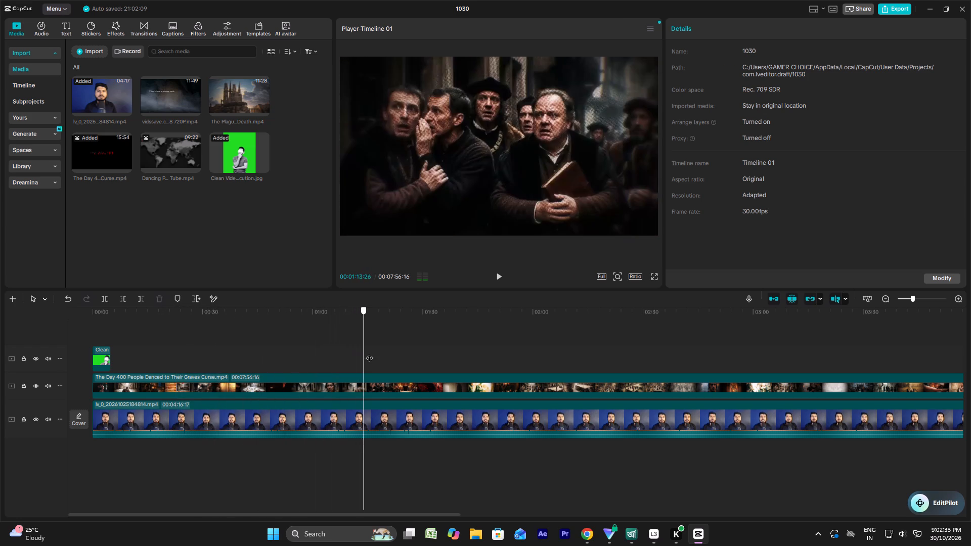
{"action": "left_click_drag", "start_coordinate": [369, 353], "coordinate": [510, 369]}
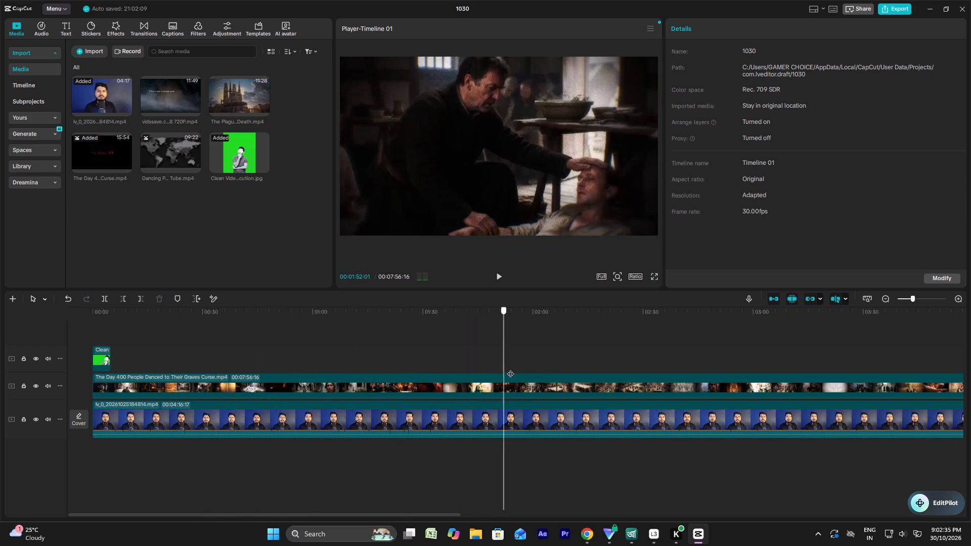
{"action": "left_click_drag", "start_coordinate": [510, 369], "coordinate": [624, 381]}
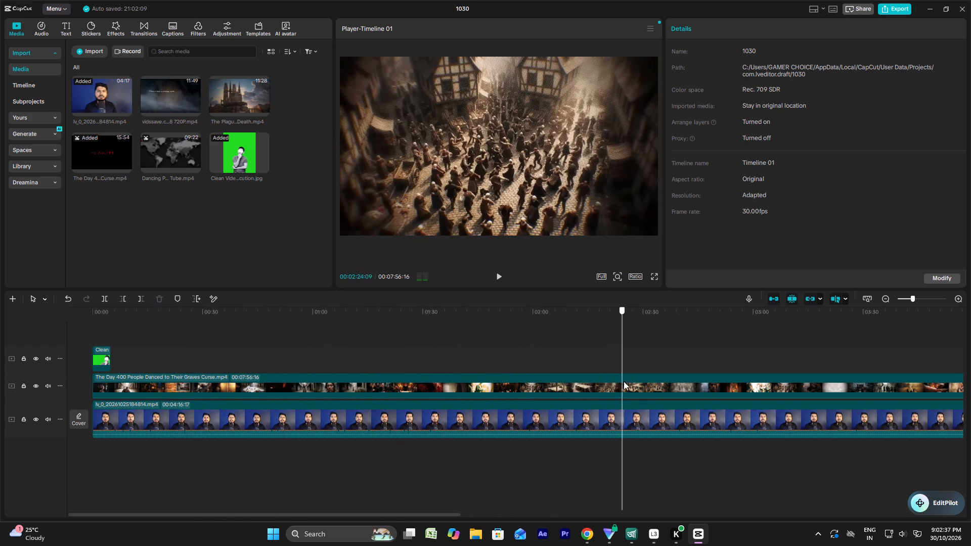
{"action": "left_click_drag", "start_coordinate": [624, 381], "coordinate": [725, 364]}
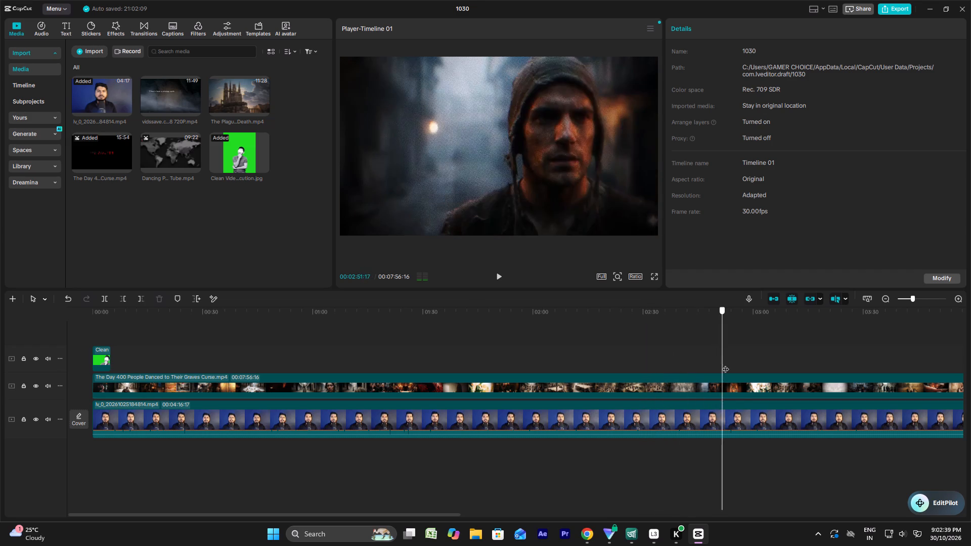
{"action": "left_click_drag", "start_coordinate": [725, 364], "coordinate": [801, 365]}
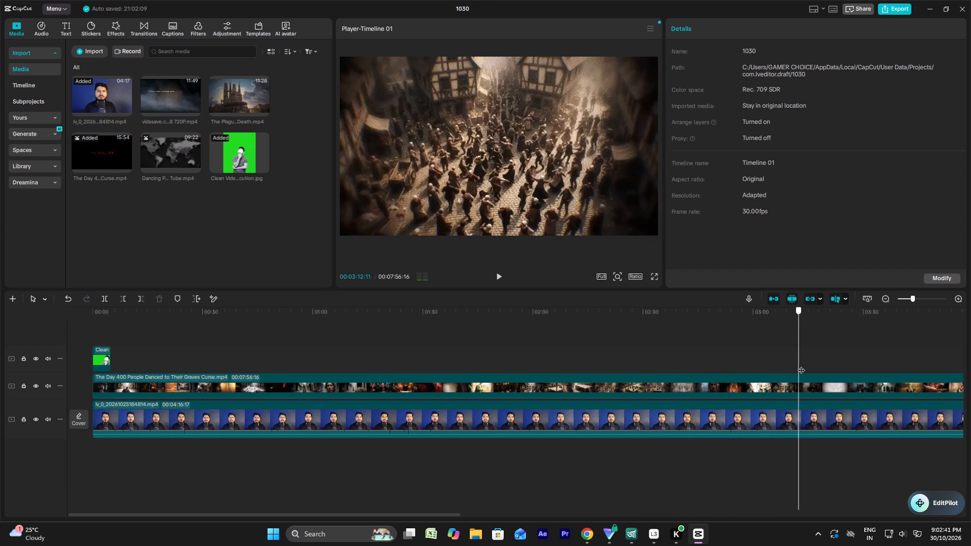
{"action": "left_click_drag", "start_coordinate": [801, 365], "coordinate": [835, 365]}
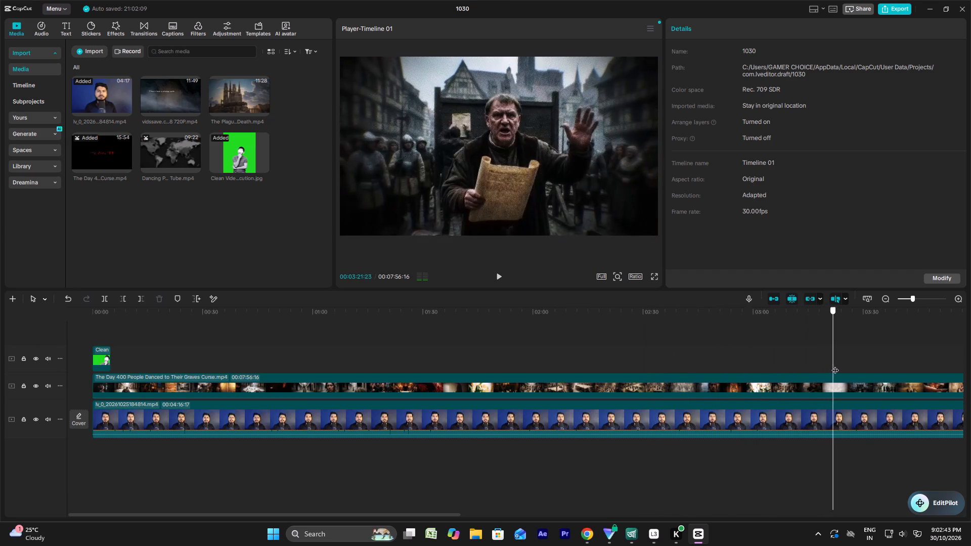
{"action": "left_click_drag", "start_coordinate": [835, 365], "coordinate": [835, 365]}
Scan the Day 400 footage from about 3:04 to 7:19 to examine its scenes for usable shots.
{"action": "key", "text": "space"}
{"action": "scroll", "coordinate": [771, 372], "scroll_direction": "down", "scroll_amount": 4}
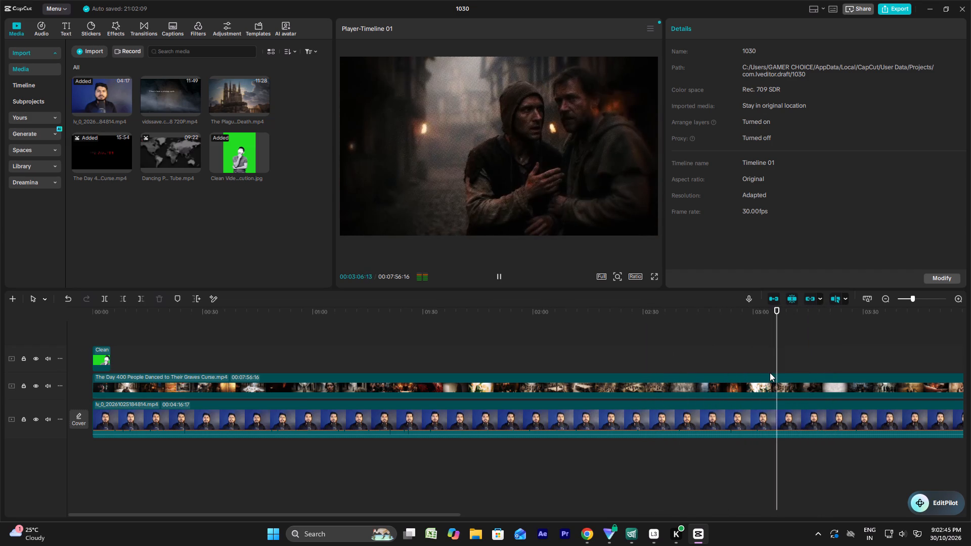
{"action": "key", "text": "space"}
{"action": "scroll", "coordinate": [769, 373], "scroll_direction": "down", "scroll_amount": 5}
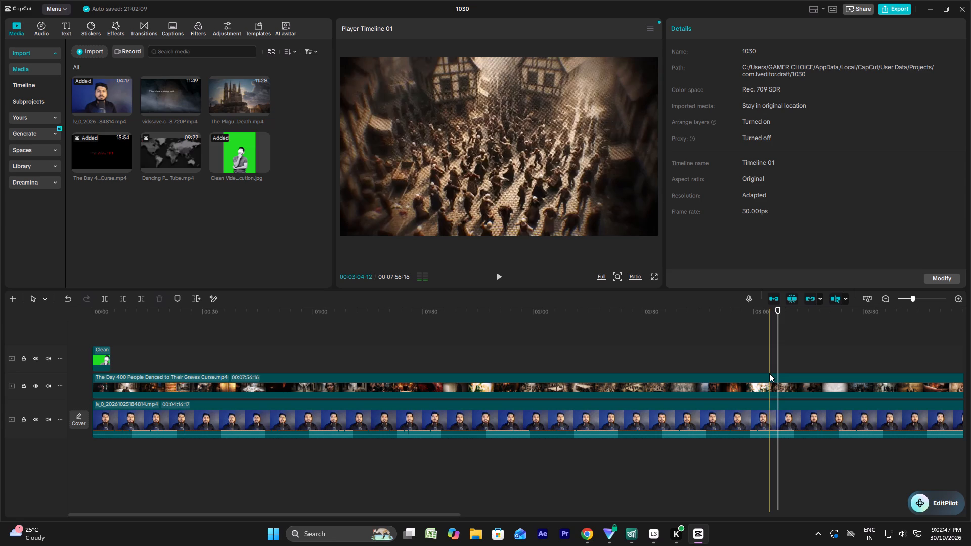
{"action": "scroll", "coordinate": [769, 373], "scroll_direction": "down", "scroll_amount": 5}
{"action": "scroll", "coordinate": [769, 373], "scroll_direction": "down", "scroll_amount": 7, "text": "alt"}
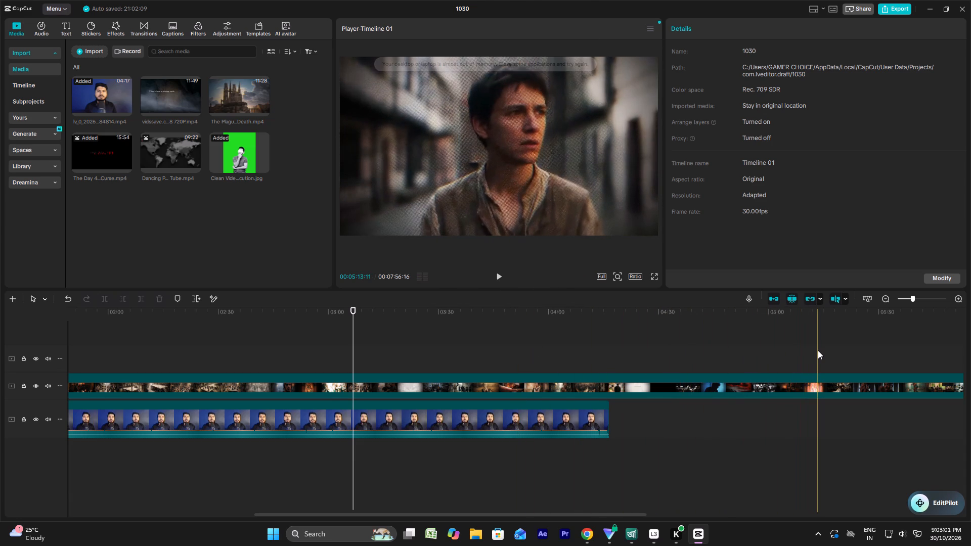
{"action": "scroll", "coordinate": [818, 350], "scroll_direction": "down", "scroll_amount": 3, "text": "alt"}
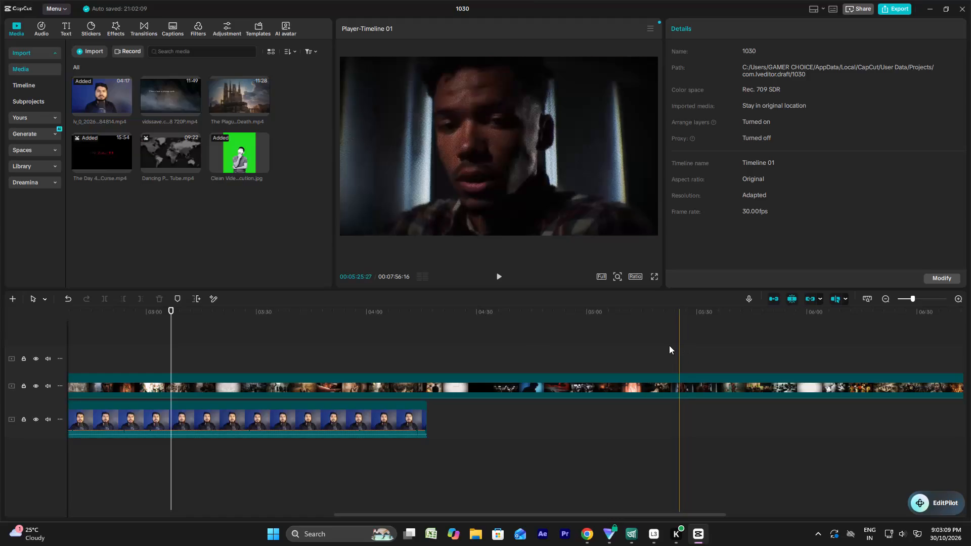
{"action": "scroll", "coordinate": [656, 345], "scroll_direction": "down", "scroll_amount": 3}
{"action": "key", "text": "space"}
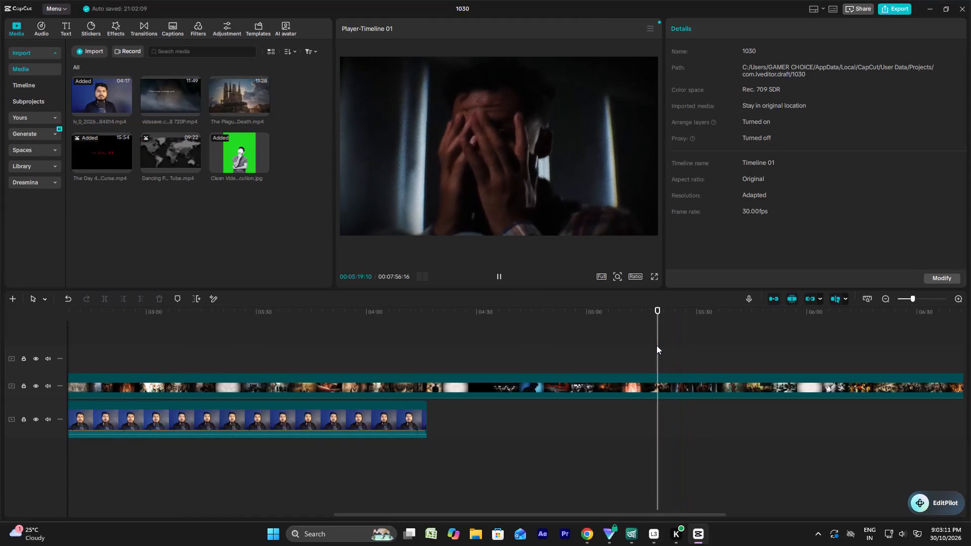
{"action": "key", "text": "space"}
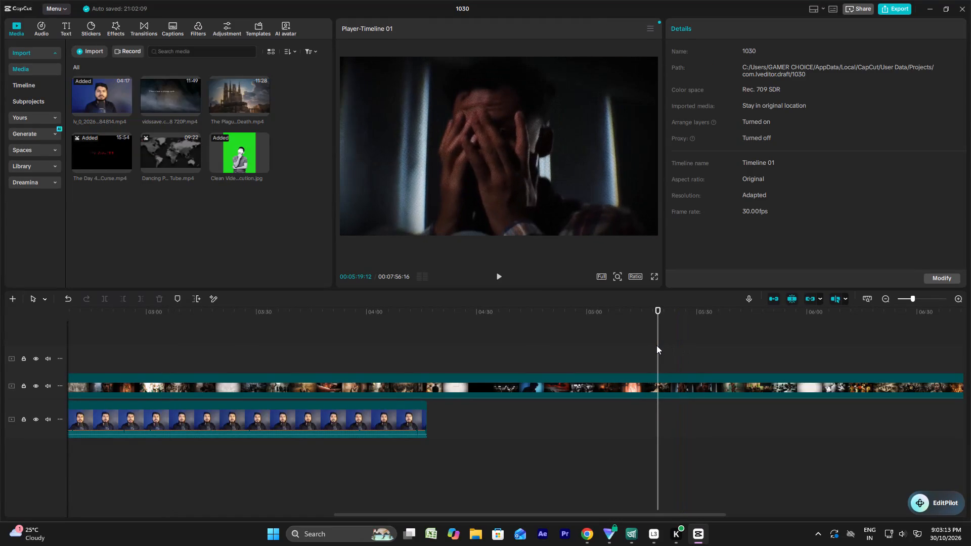
{"action": "scroll", "coordinate": [656, 345], "scroll_direction": "down", "scroll_amount": 3, "text": "alt"}
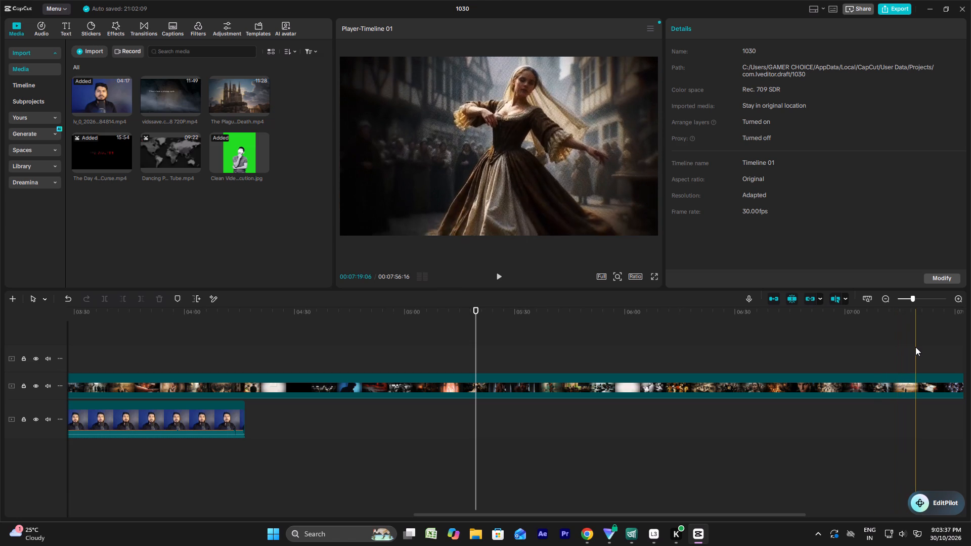
Split the Day 400 footage at about 7:17, at the dancing woman shot, and delete everything before the cut.
{"action": "left_click", "coordinate": [909, 383]}
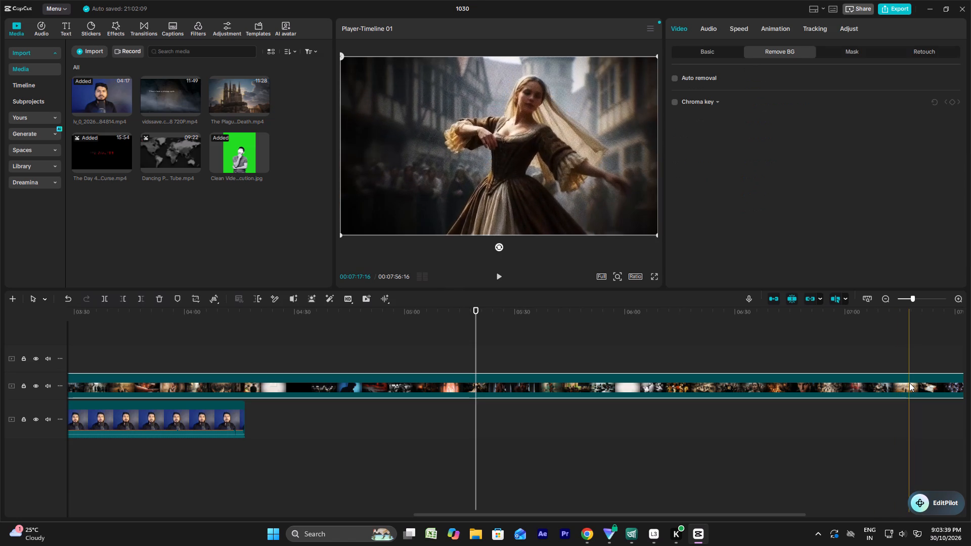
{"action": "key", "text": "ctrl+v"}
{"action": "key", "text": "ctrl+b"}
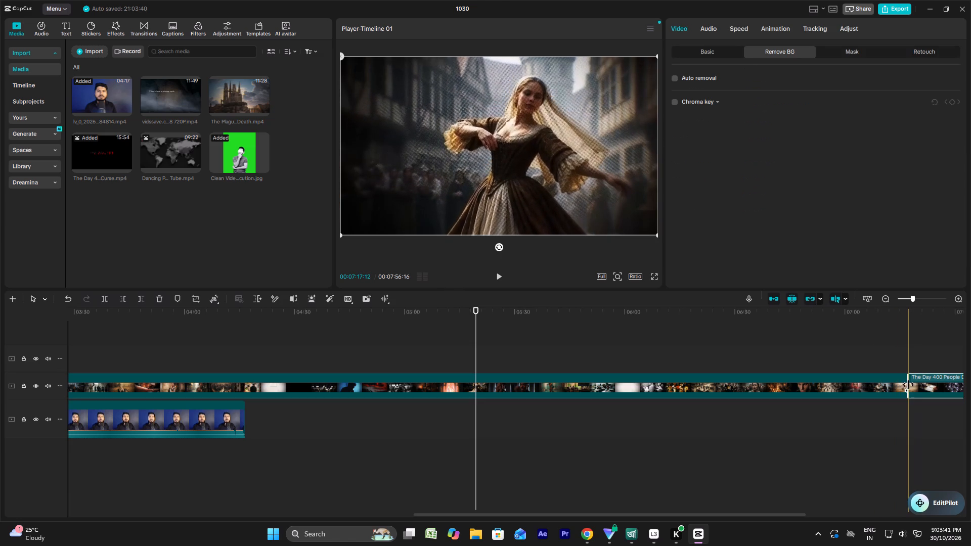
{"action": "left_click", "coordinate": [900, 388]}
{"action": "key", "text": "Delete"}
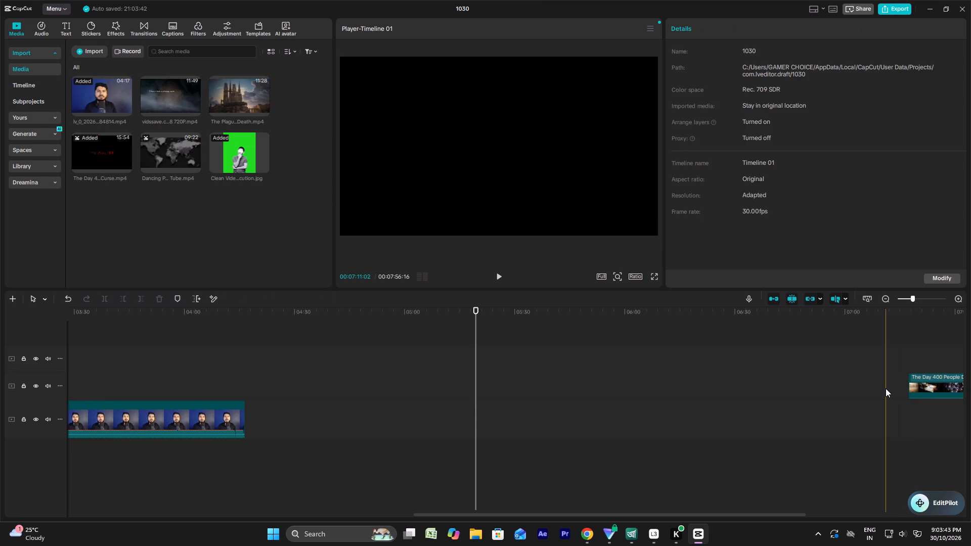
Move the remaining Day 400 clip to the start of the timeline, under the cutout image.
{"action": "left_click_drag", "start_coordinate": [939, 385], "coordinate": [123, 394]}
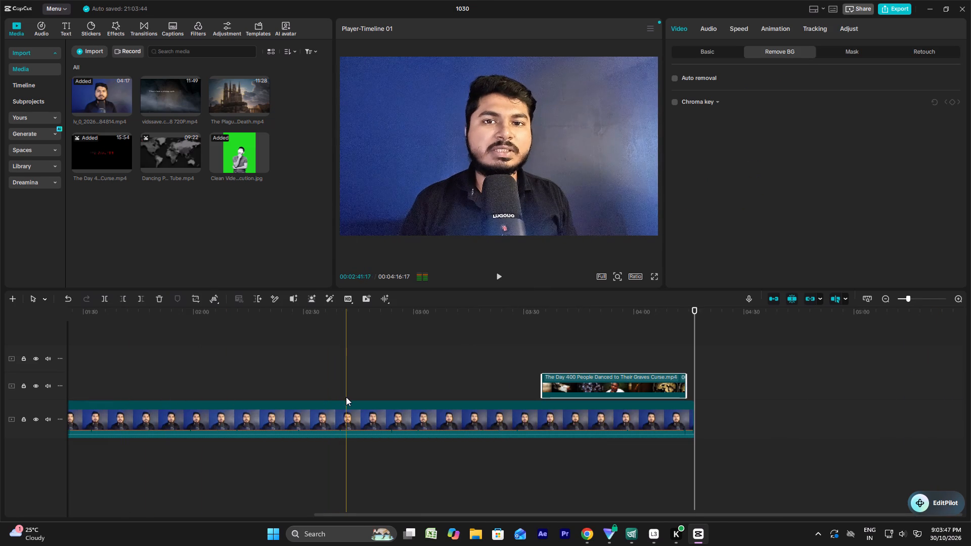
{"action": "scroll", "coordinate": [347, 397], "scroll_direction": "down", "scroll_amount": 8, "text": "ctrl"}
{"action": "left_click_drag", "start_coordinate": [520, 385], "coordinate": [375, 384]}
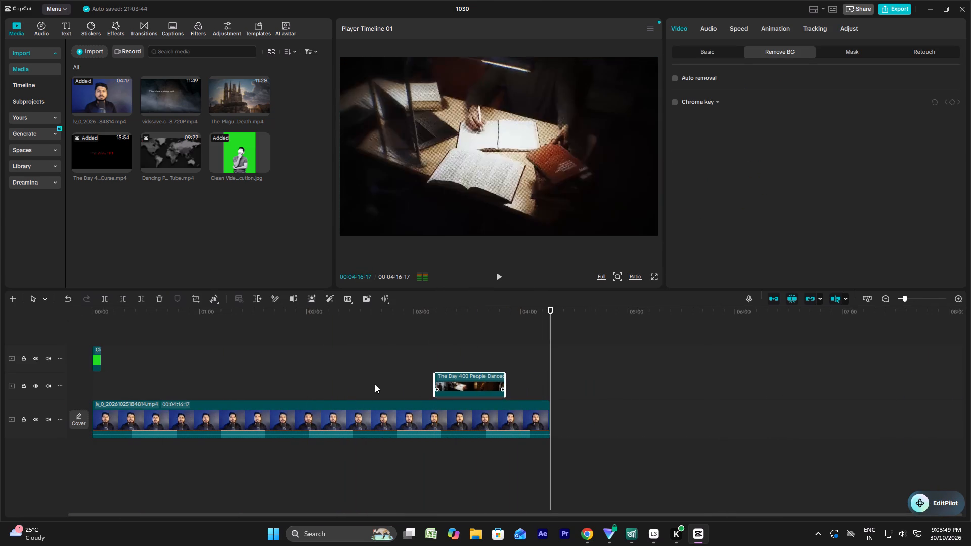
{"action": "left_click_drag", "start_coordinate": [375, 384], "coordinate": [123, 392]}
Play the opening few seconds from the start to check the repositioned Day 400 clip against the narration.
{"action": "scroll", "coordinate": [122, 391], "scroll_direction": "up", "scroll_amount": 14, "text": "ctrl"}
{"action": "scroll", "coordinate": [122, 387], "scroll_direction": "up", "scroll_amount": 9}
{"action": "left_click", "coordinate": [111, 342]}
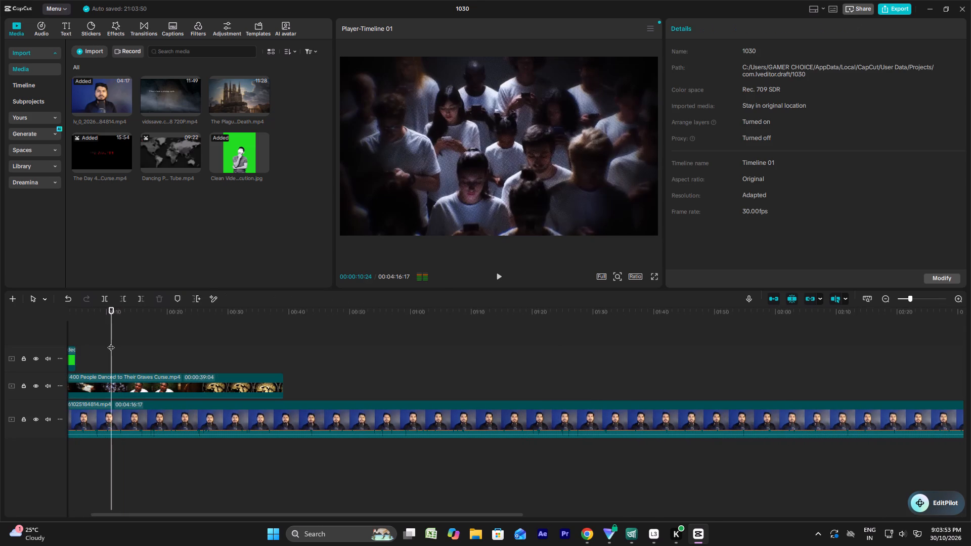
{"action": "scroll", "coordinate": [111, 342], "scroll_direction": "up", "scroll_amount": 5, "text": "alt"}
{"action": "left_click", "coordinate": [95, 324]}
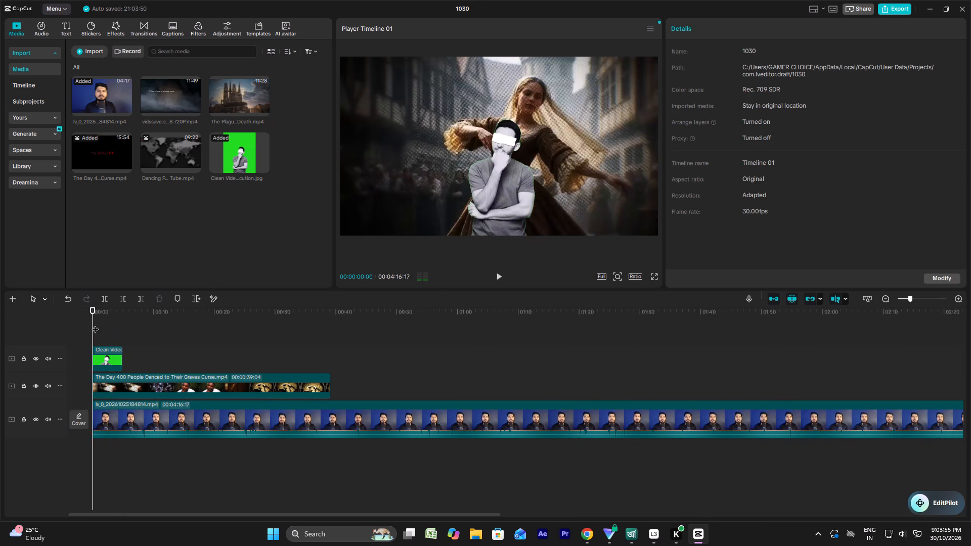
{"action": "key", "text": "space"}
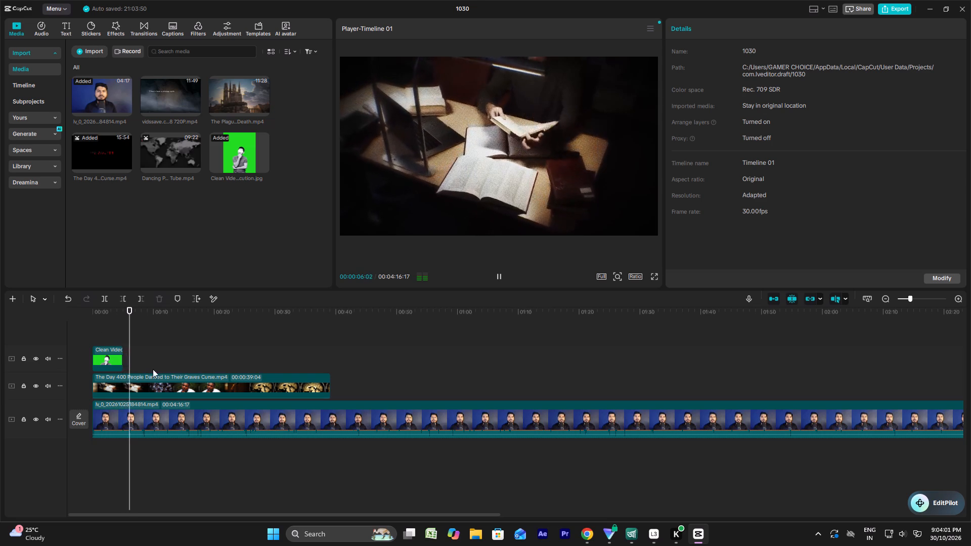
{"action": "key", "text": "space"}
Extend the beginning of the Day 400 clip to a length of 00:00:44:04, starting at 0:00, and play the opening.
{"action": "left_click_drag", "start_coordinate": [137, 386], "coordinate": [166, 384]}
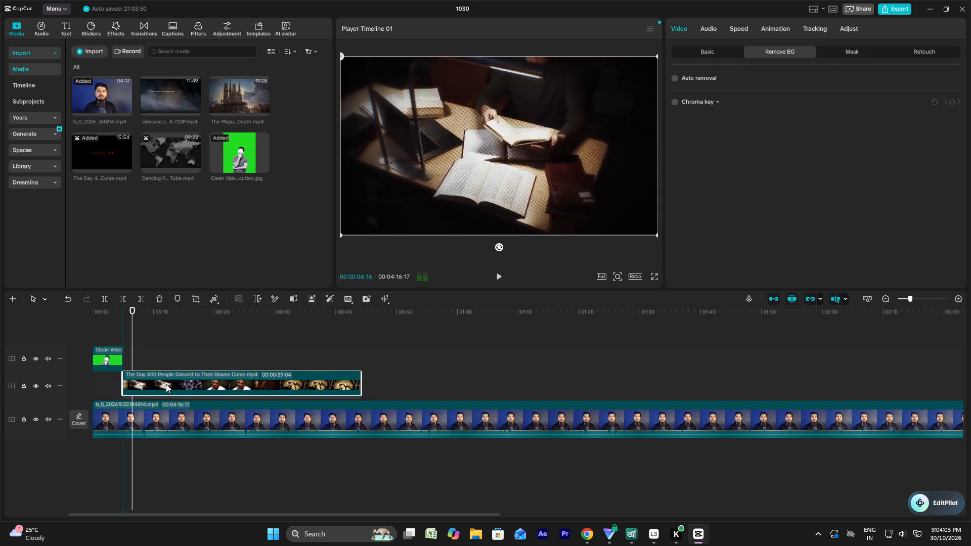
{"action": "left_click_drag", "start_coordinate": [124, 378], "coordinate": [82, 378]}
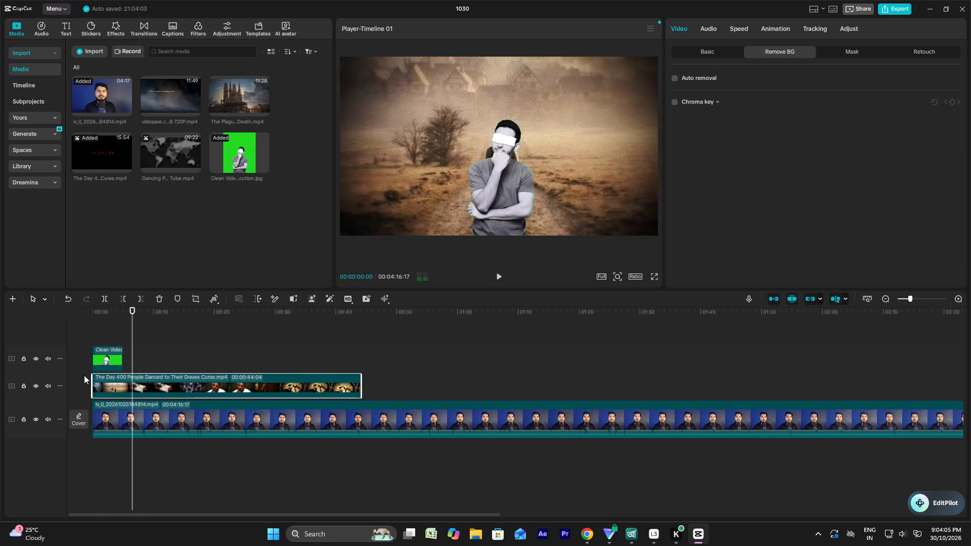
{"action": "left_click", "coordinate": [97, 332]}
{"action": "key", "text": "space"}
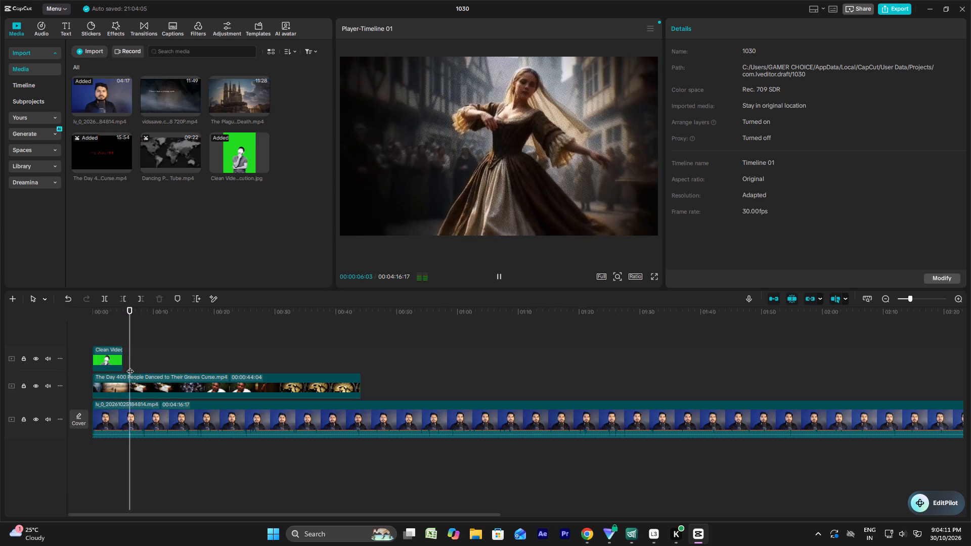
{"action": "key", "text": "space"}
Trim the beginning of the Day 400 clip to a length of 00:00:38:15 and place the clip at 0:00.
{"action": "left_click_drag", "start_coordinate": [126, 387], "coordinate": [161, 386]}
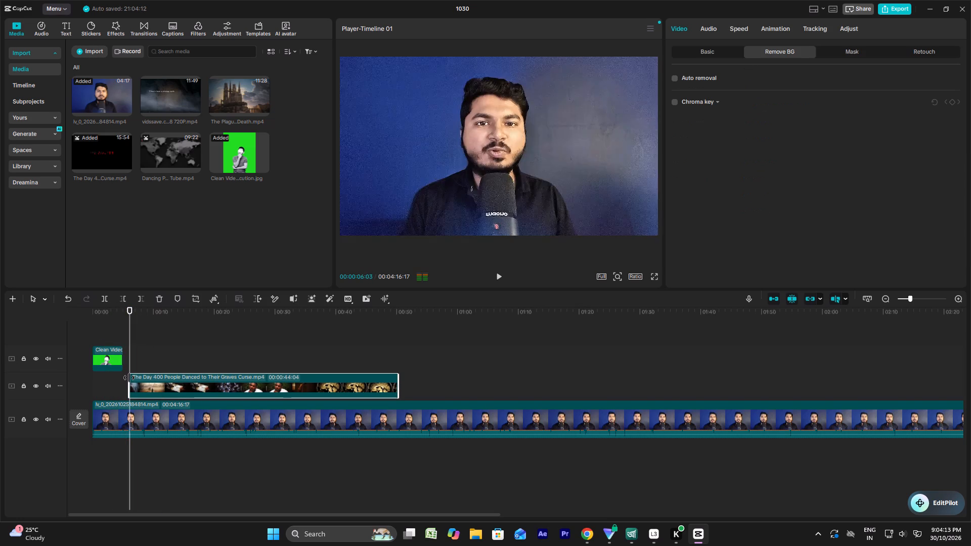
{"action": "left_click_drag", "start_coordinate": [129, 378], "coordinate": [152, 377]}
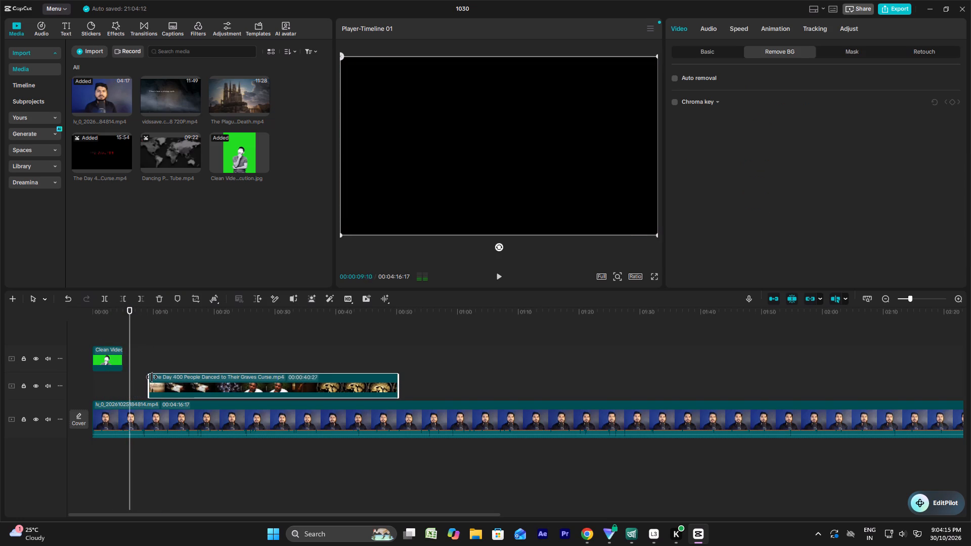
{"action": "left_click_drag", "start_coordinate": [152, 377], "coordinate": [158, 379]}
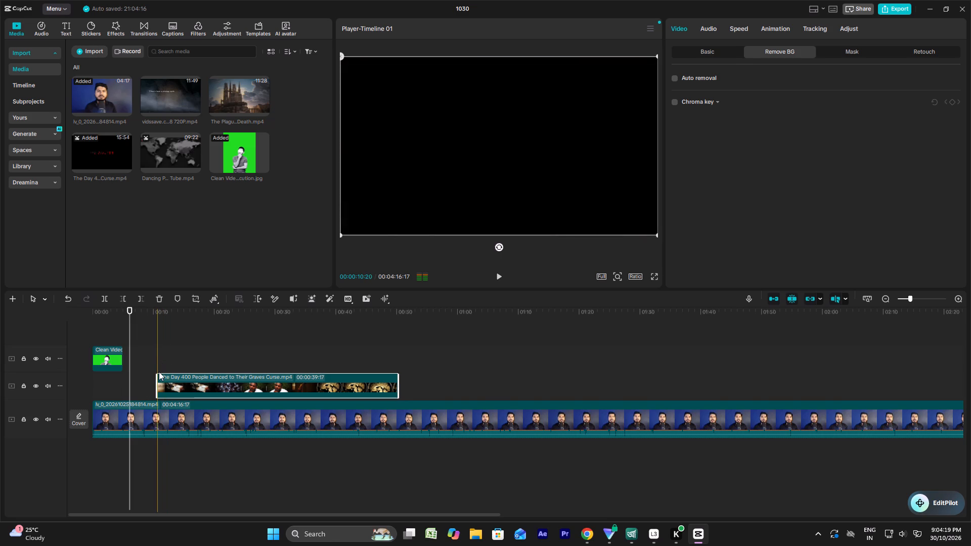
{"action": "left_click_drag", "start_coordinate": [157, 376], "coordinate": [165, 377]}
{"action": "left_click", "coordinate": [169, 358]}
{"action": "left_click_drag", "start_coordinate": [188, 389], "coordinate": [119, 394]}
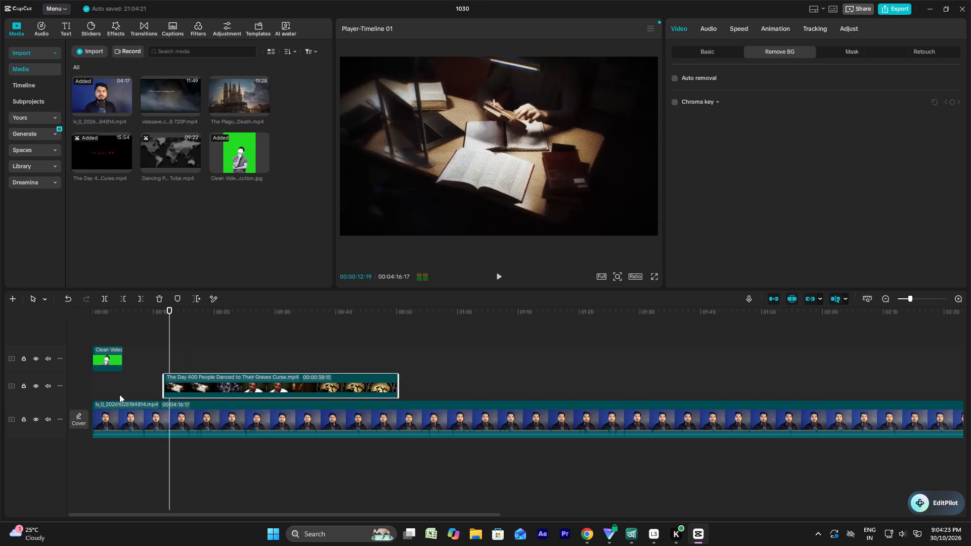
{"action": "left_click_drag", "start_coordinate": [119, 394], "coordinate": [108, 394]}
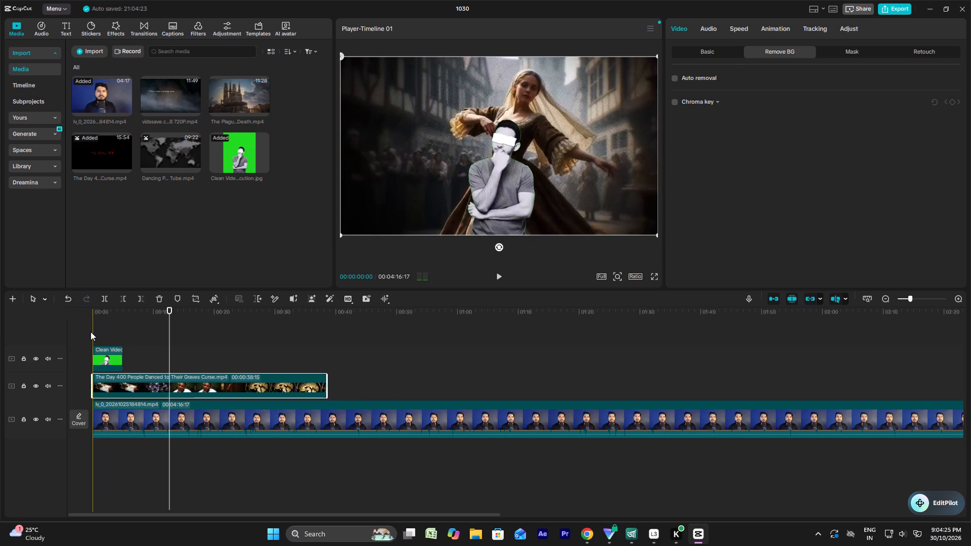
Play the opening, and shift the Day 400 clip to begin about 3 seconds into the timeline.
{"action": "key", "text": "space"}
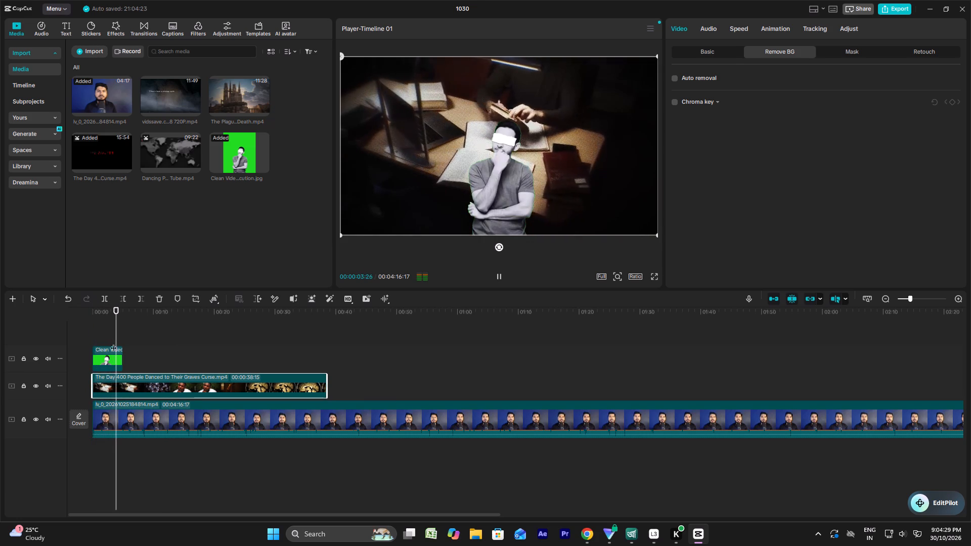
{"action": "key", "text": "space"}
{"action": "left_click_drag", "start_coordinate": [121, 384], "coordinate": [139, 386]}
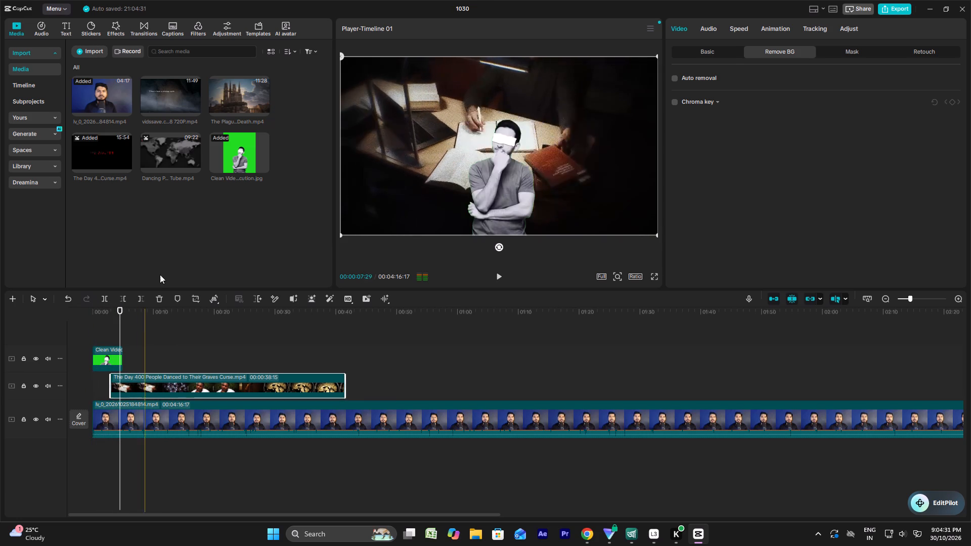
Clear the marked range on the Day 400 source video and preview its scenes between about 5:09 and 7:24.
{"action": "left_click", "coordinate": [110, 144]}
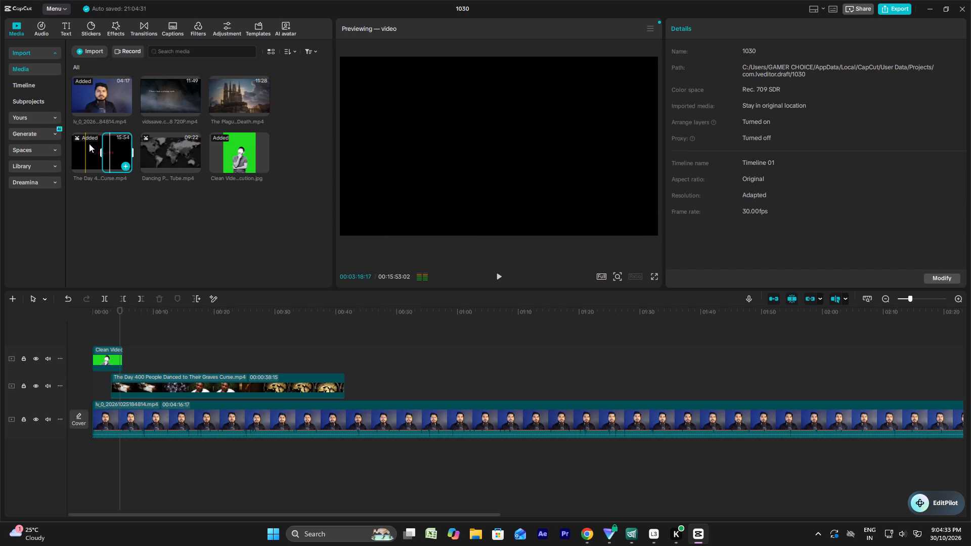
{"action": "double_click", "coordinate": [96, 145]}
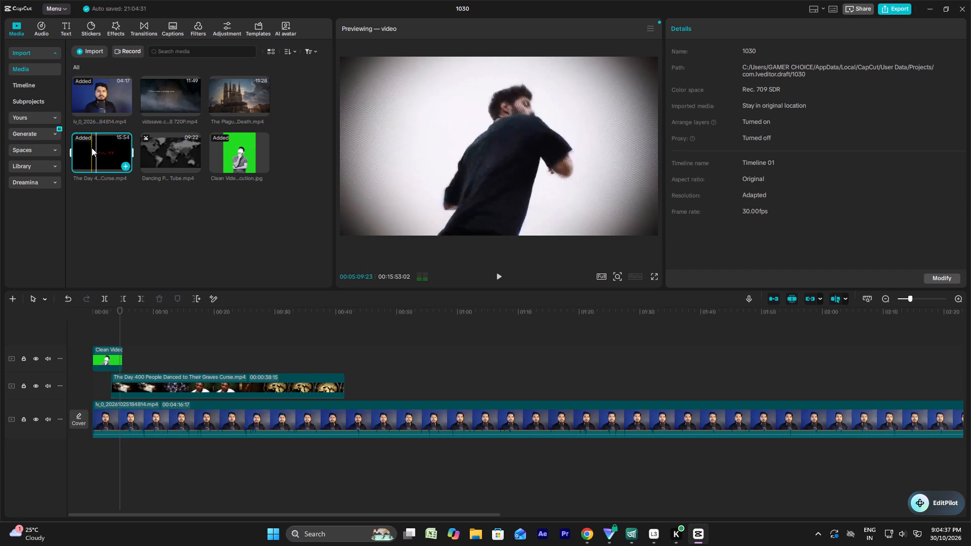
{"action": "key", "text": "space"}
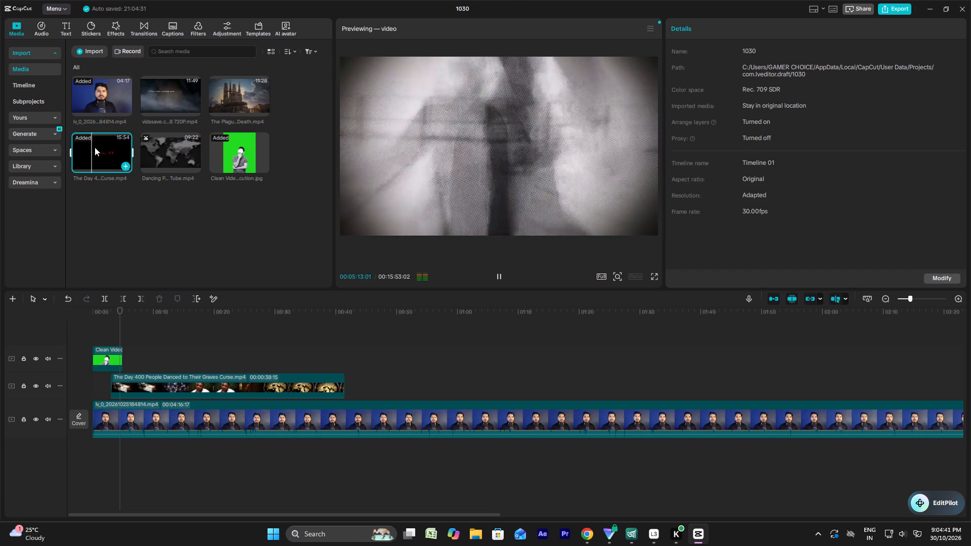
{"action": "left_click", "coordinate": [95, 147]}
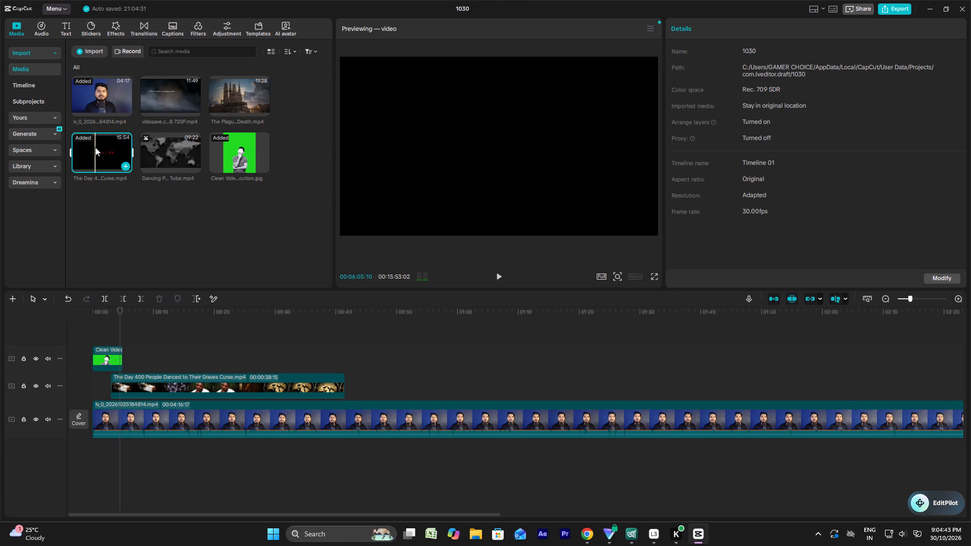
{"action": "key", "text": "space"}
{"action": "left_click", "coordinate": [98, 146]}
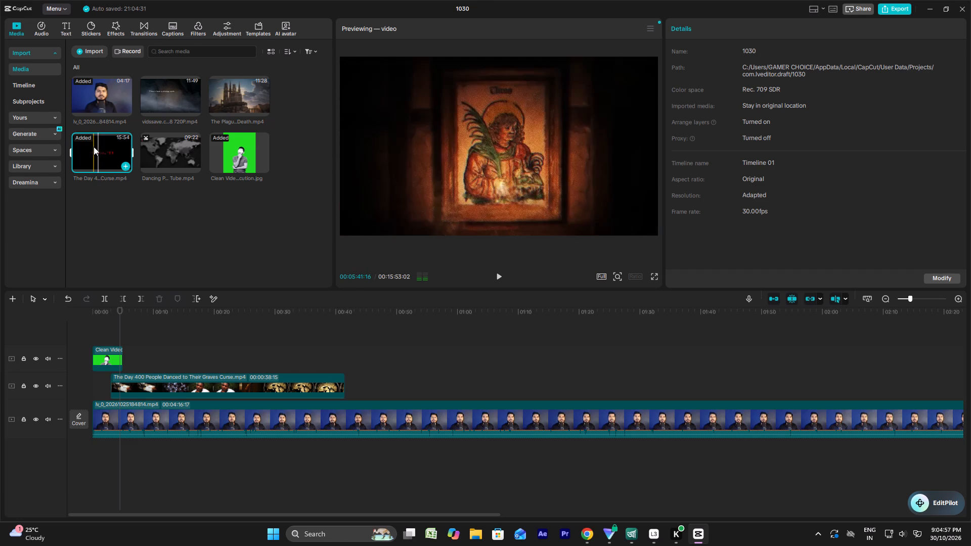
{"action": "triple_click", "coordinate": [94, 147]}
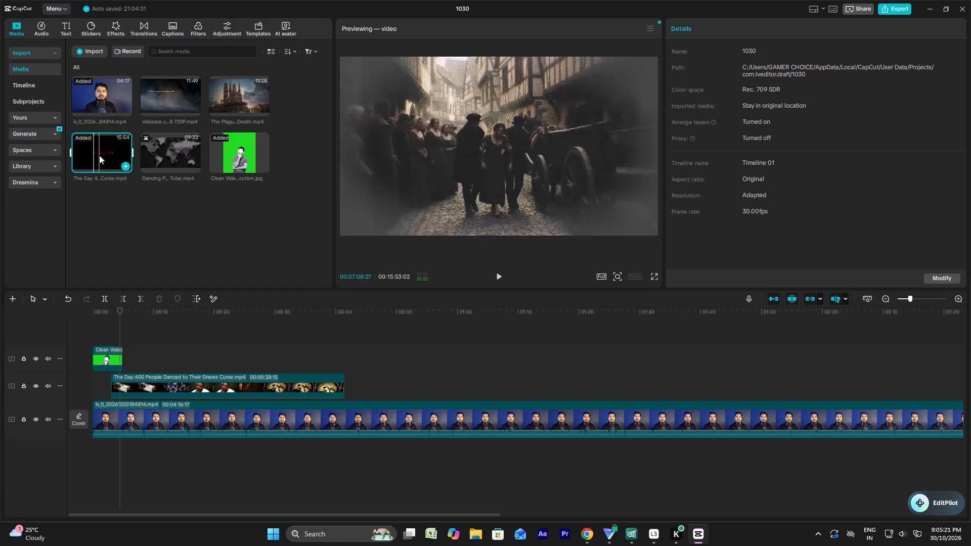
{"action": "triple_click", "coordinate": [100, 156]}
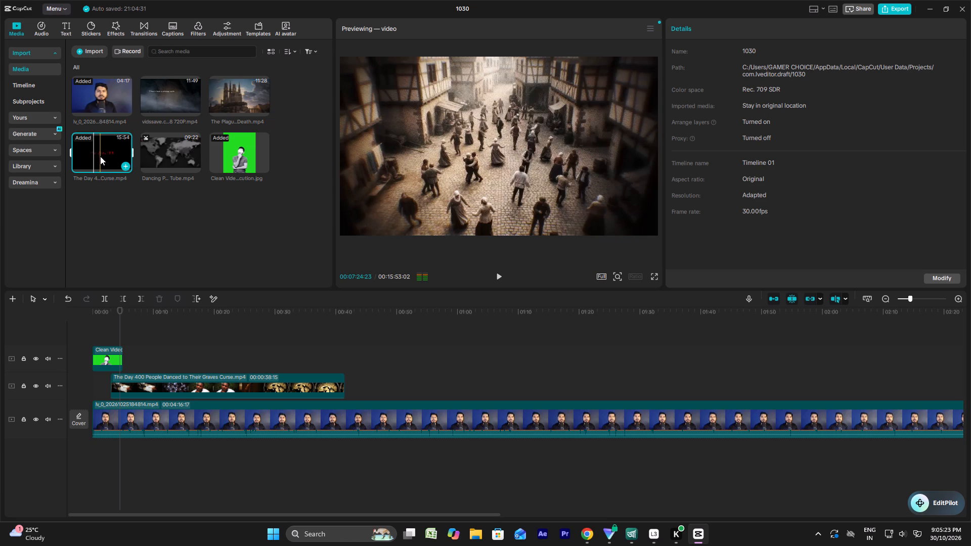
{"action": "triple_click", "coordinate": [100, 156]}
{"action": "left_click", "coordinate": [100, 156]}
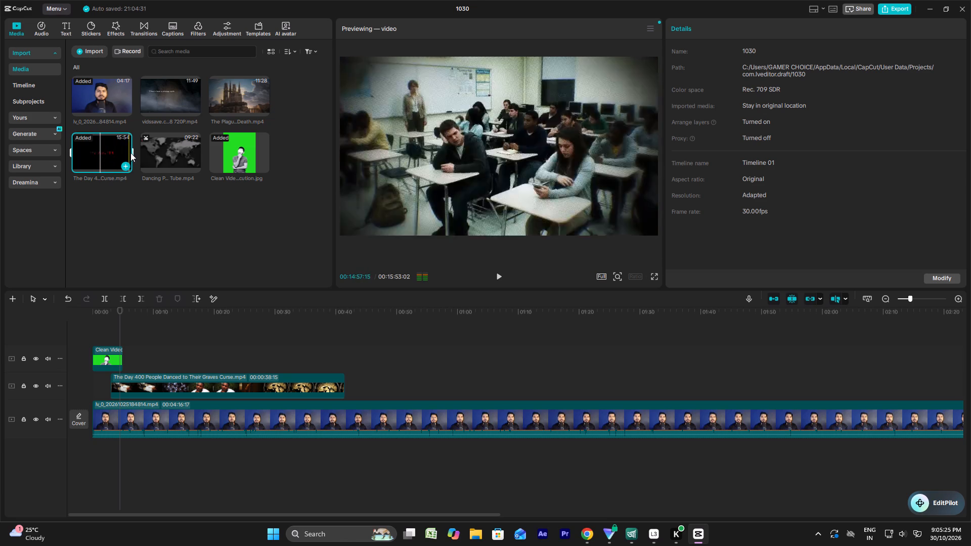
Mark a range of 00:02:22:29 in the middle of the Day 400 source video and overlay it from about 0:29.
{"action": "left_click_drag", "start_coordinate": [133, 153], "coordinate": [103, 153]}
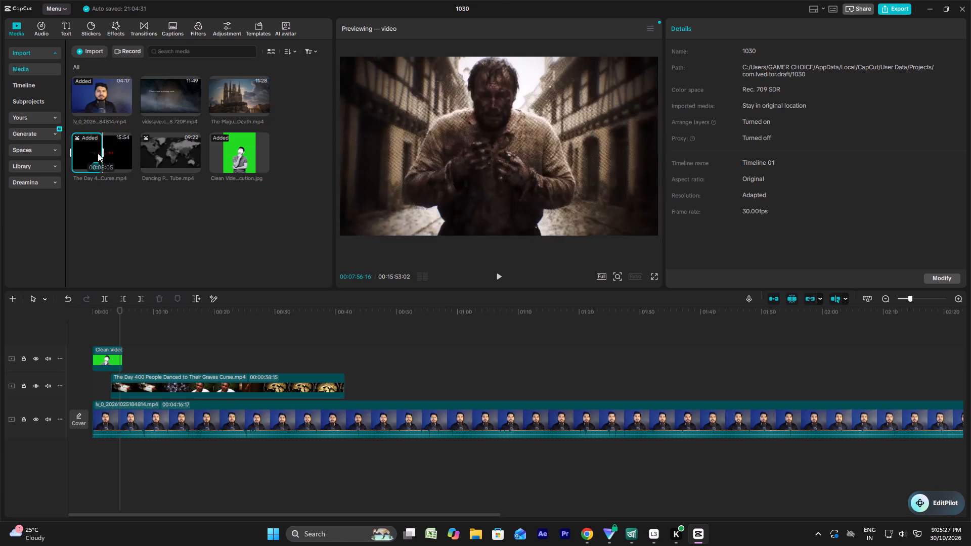
{"action": "left_click_drag", "start_coordinate": [71, 153], "coordinate": [93, 158]}
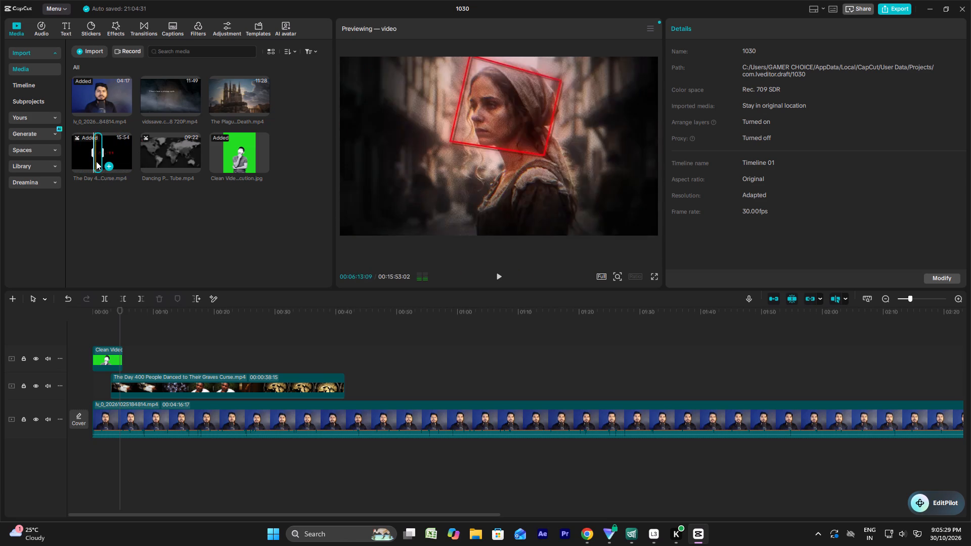
{"action": "left_click_drag", "start_coordinate": [96, 161], "coordinate": [269, 348]}
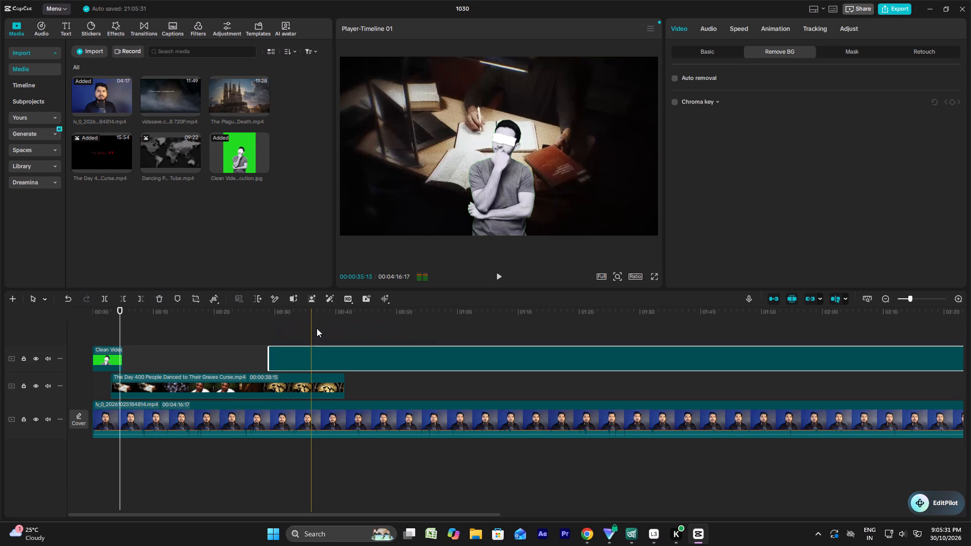
Shift the new Day 400 overlay to begin at about 1:30 on the timeline and lower its volume to silence.
{"action": "scroll", "coordinate": [334, 328], "scroll_direction": "down", "scroll_amount": 4, "text": "alt"}
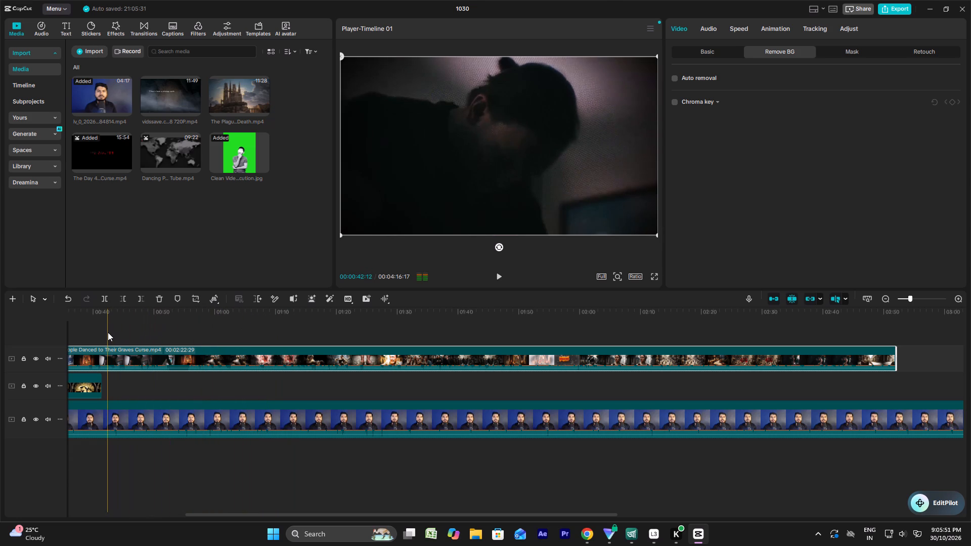
{"action": "scroll", "coordinate": [108, 332], "scroll_direction": "down", "scroll_amount": 2, "text": "alt"}
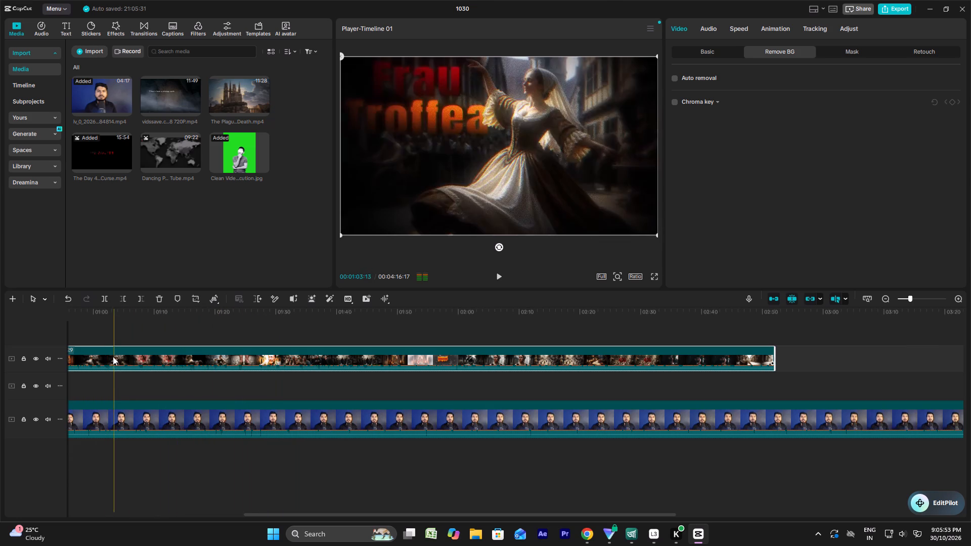
{"action": "left_click_drag", "start_coordinate": [113, 356], "coordinate": [487, 350]}
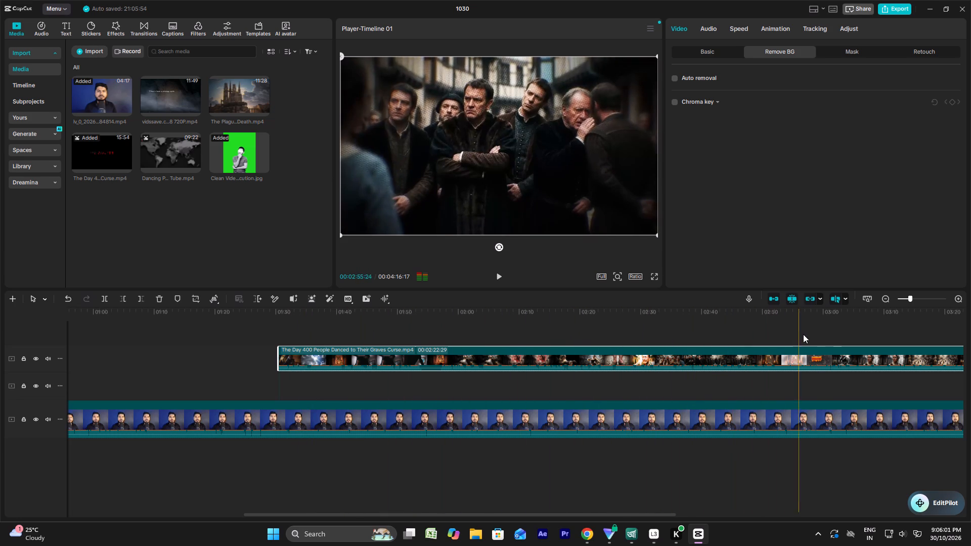
{"action": "scroll", "coordinate": [824, 333], "scroll_direction": "down", "scroll_amount": 4, "text": "alt"}
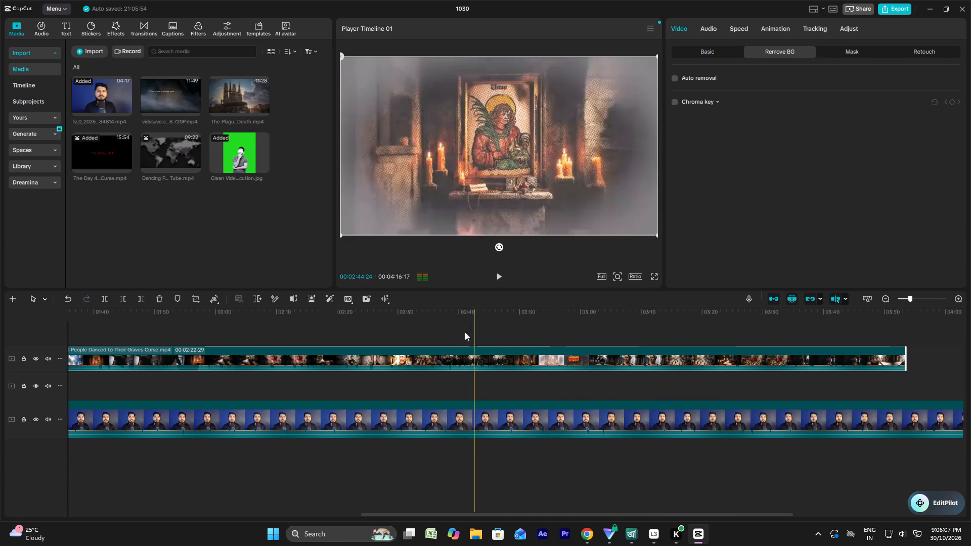
{"action": "left_click_drag", "start_coordinate": [411, 369], "coordinate": [409, 382]}
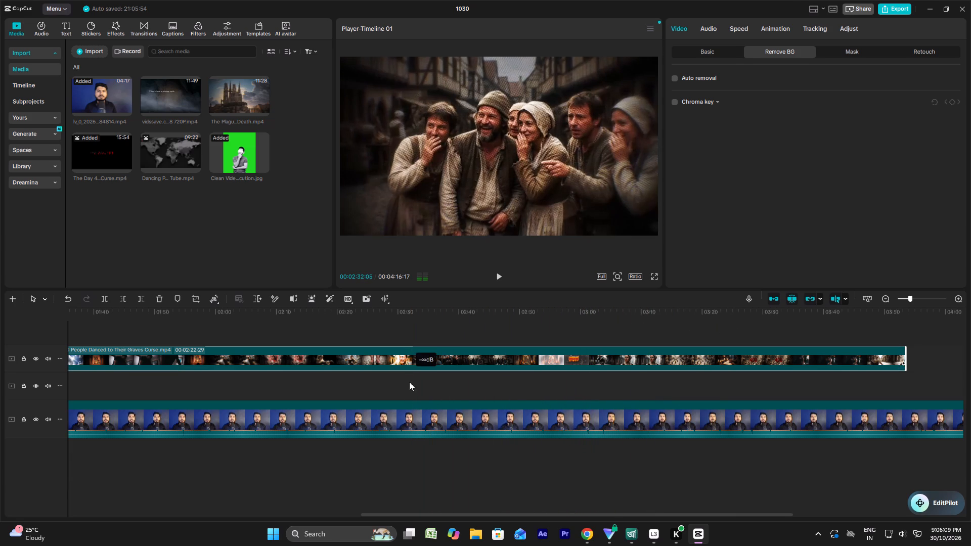
{"action": "left_click_drag", "start_coordinate": [409, 382], "coordinate": [405, 398]}
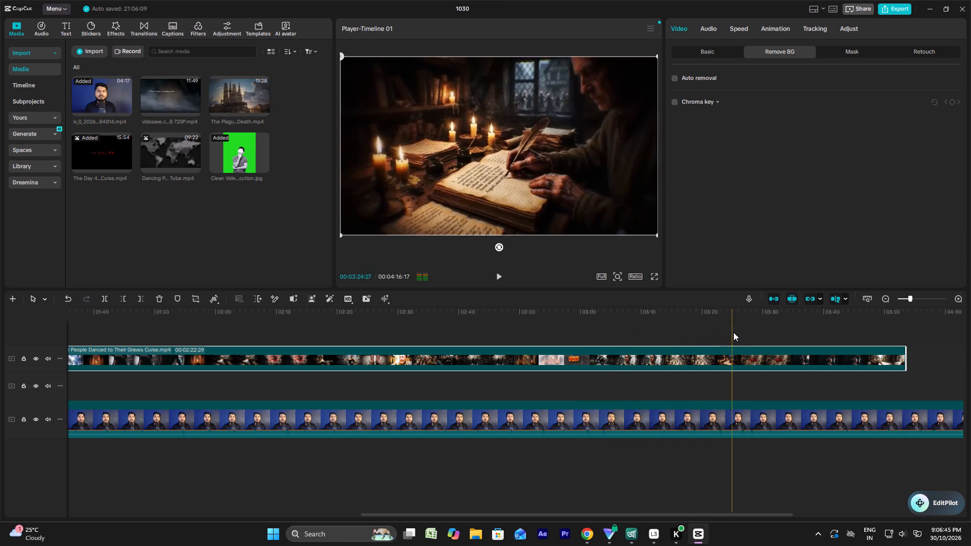
Split the long Day 400 overlay at 00:03:27:27.
{"action": "left_click", "coordinate": [750, 352]}
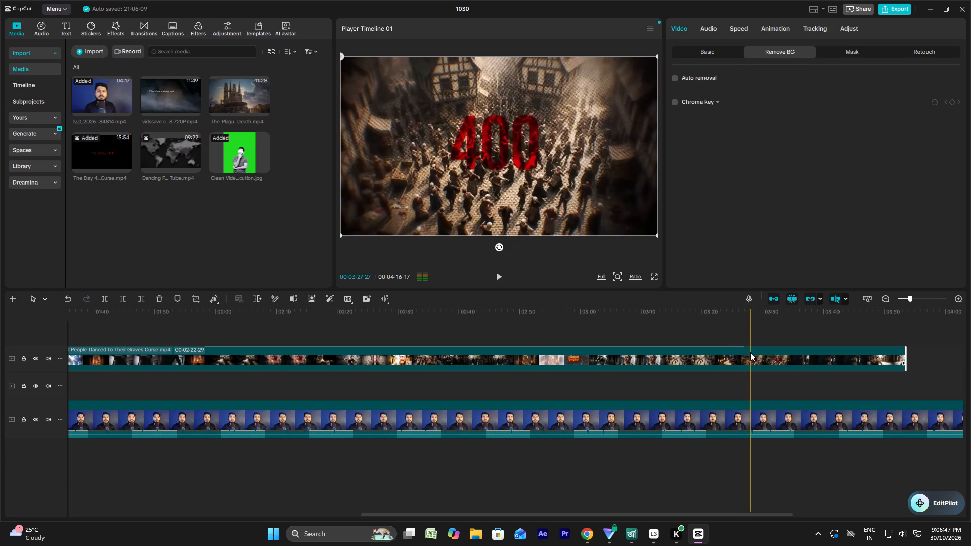
{"action": "key", "text": "ctrl+b"}
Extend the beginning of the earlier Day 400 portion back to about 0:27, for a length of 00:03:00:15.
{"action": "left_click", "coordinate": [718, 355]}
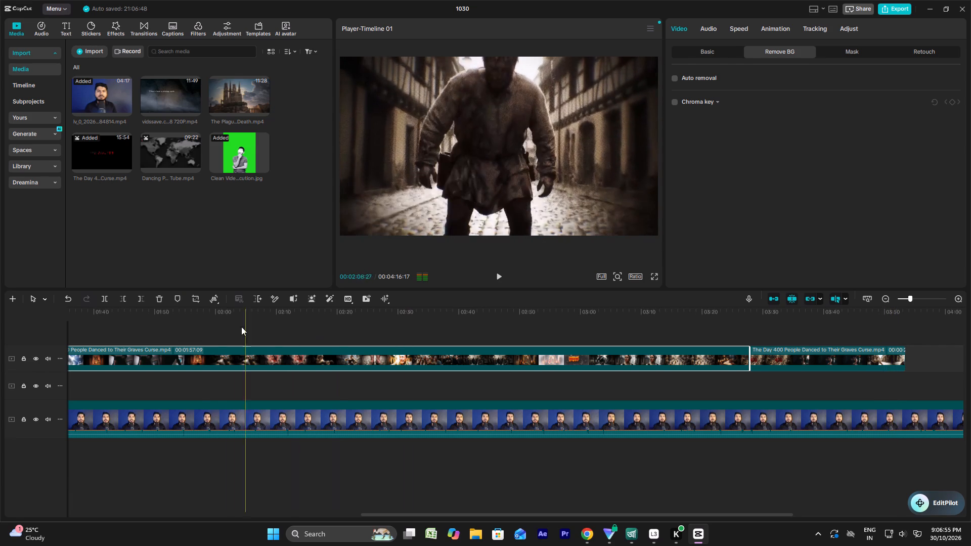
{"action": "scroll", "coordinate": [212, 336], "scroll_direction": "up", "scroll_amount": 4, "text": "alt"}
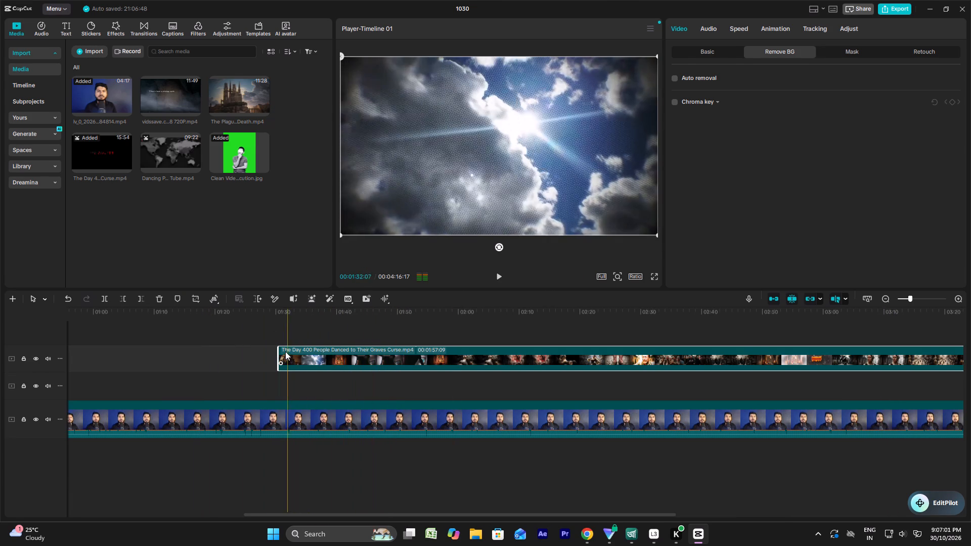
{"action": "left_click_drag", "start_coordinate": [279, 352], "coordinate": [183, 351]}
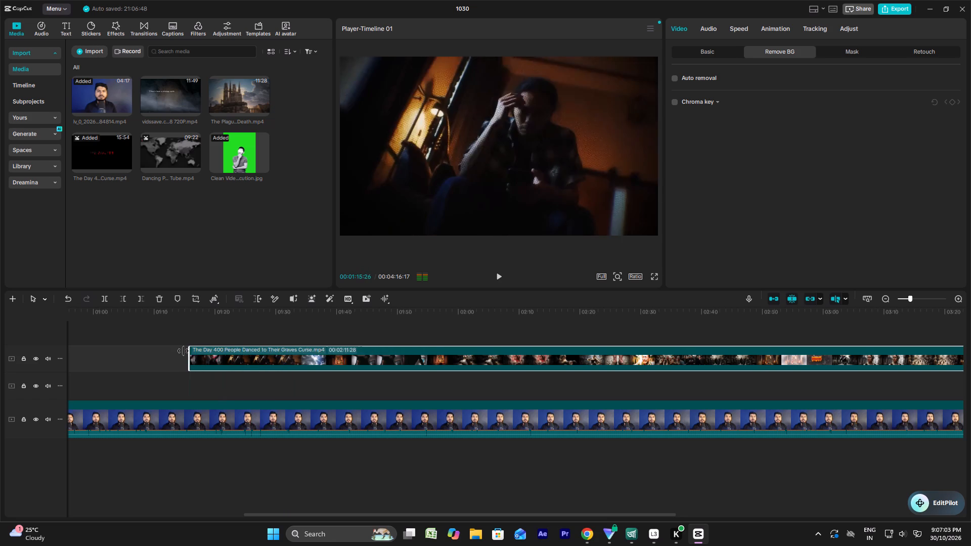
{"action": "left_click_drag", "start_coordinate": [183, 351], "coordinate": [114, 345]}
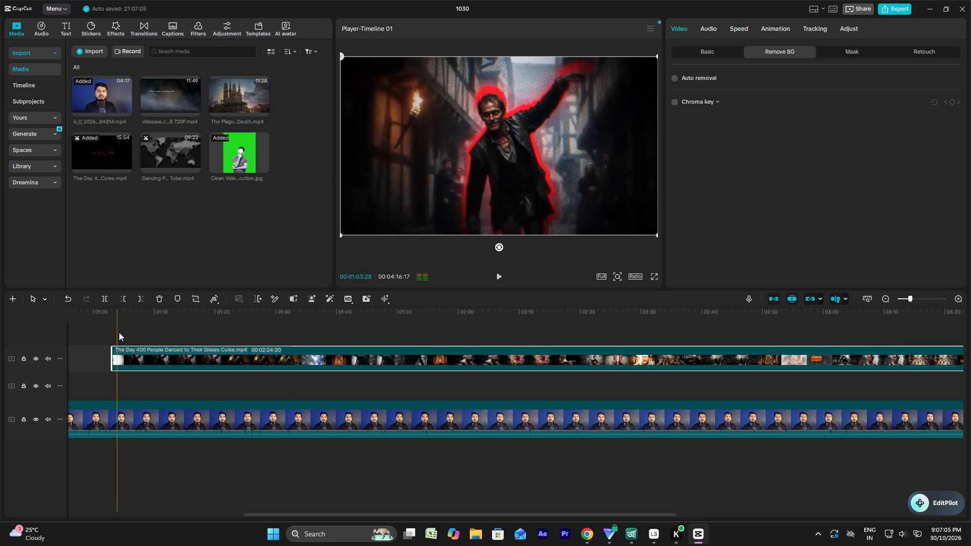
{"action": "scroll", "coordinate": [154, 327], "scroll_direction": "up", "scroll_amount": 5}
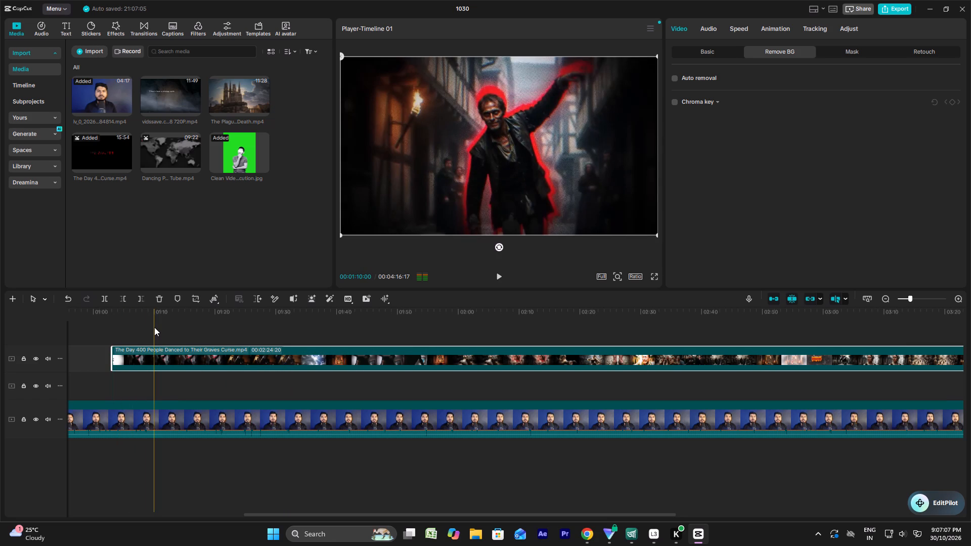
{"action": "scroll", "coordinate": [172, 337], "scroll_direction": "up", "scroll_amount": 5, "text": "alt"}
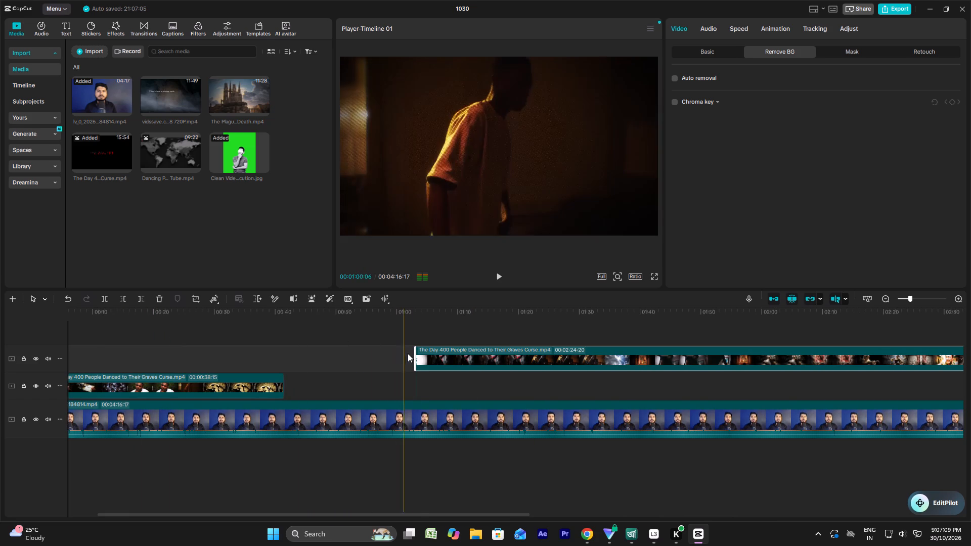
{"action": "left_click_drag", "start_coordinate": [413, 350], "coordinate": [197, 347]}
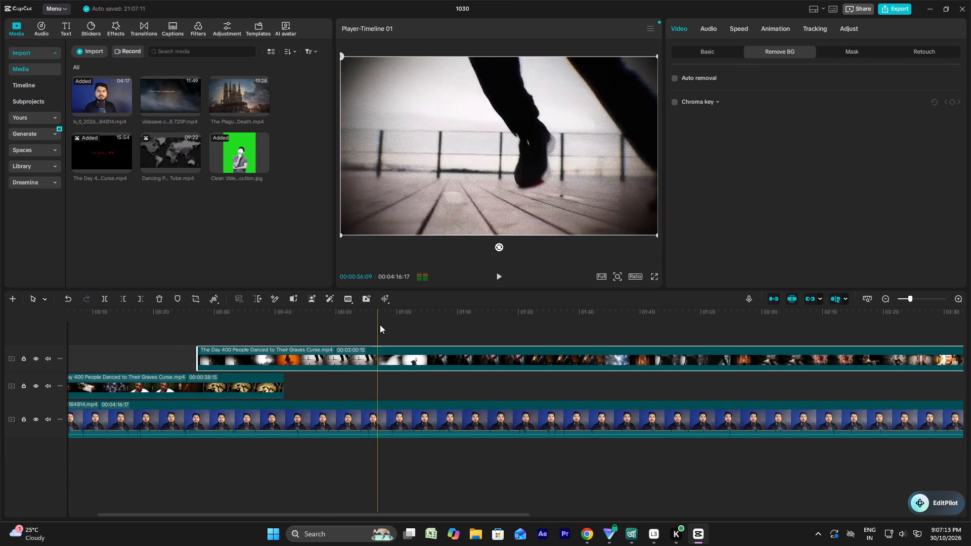
Trim the Dancing Plague source to a 00:08:10:27 range starting at about 1:10 and overlay it from about 0:34 on a new upper track.
{"action": "double_click", "coordinate": [164, 151]}
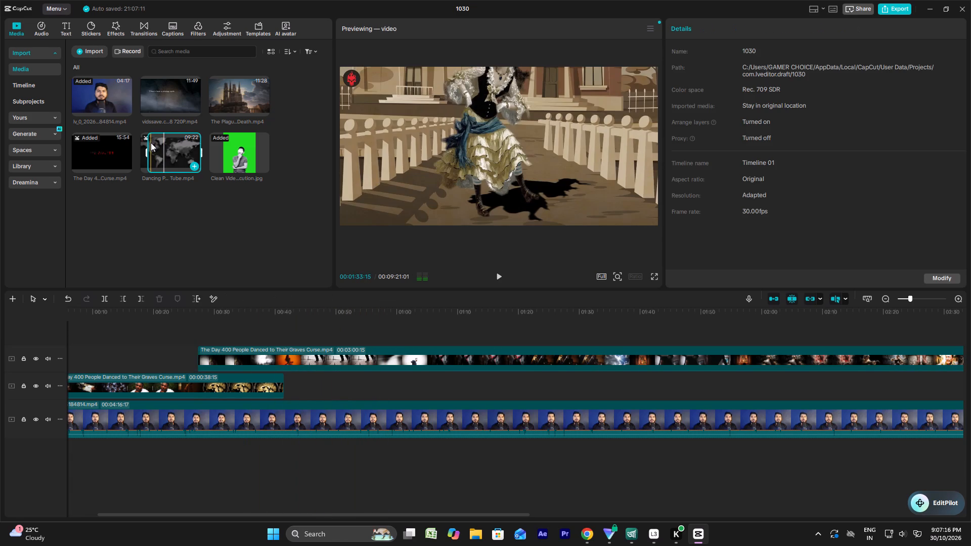
{"action": "left_click", "coordinate": [147, 145]}
{"action": "left_click_drag", "start_coordinate": [147, 153], "coordinate": [123, 152]}
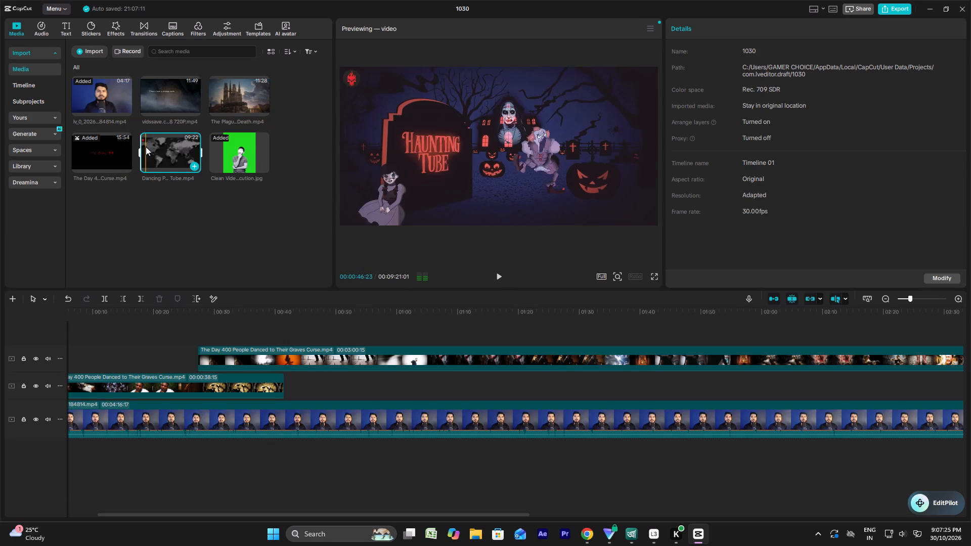
{"action": "left_click_drag", "start_coordinate": [139, 148], "coordinate": [143, 148]}
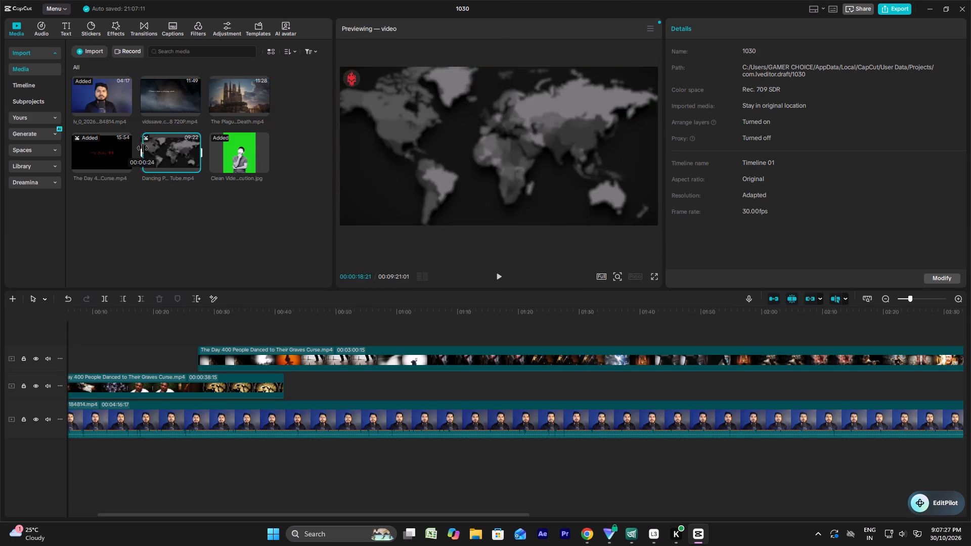
{"action": "left_click_drag", "start_coordinate": [143, 148], "coordinate": [147, 148]}
{"action": "left_click_drag", "start_coordinate": [153, 148], "coordinate": [237, 329]}
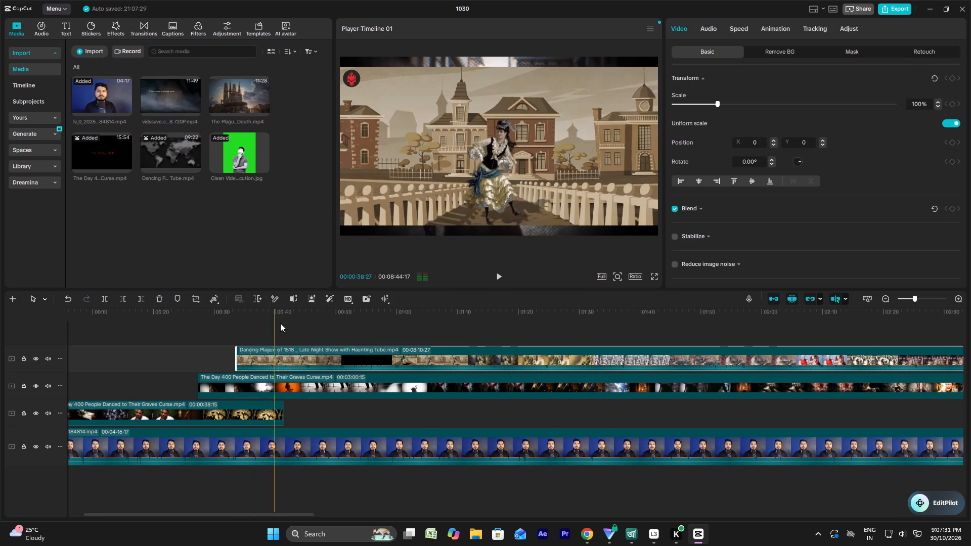
Delete the 00:03:00:15 Day 400 clip beneath the Dancing Plague overlay.
{"action": "left_click", "coordinate": [329, 387]}
{"action": "key", "text": "Delete"}
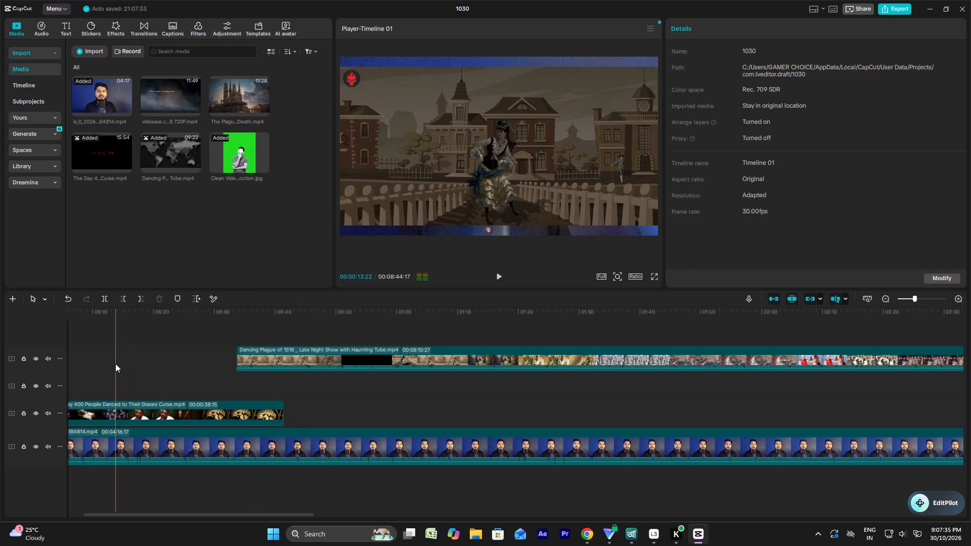
Play the opening, trim the end of the remaining Day 400 clip to about 4 seconds, and move it to about 0:45.
{"action": "key", "text": "Home"}
{"action": "key", "text": "space"}
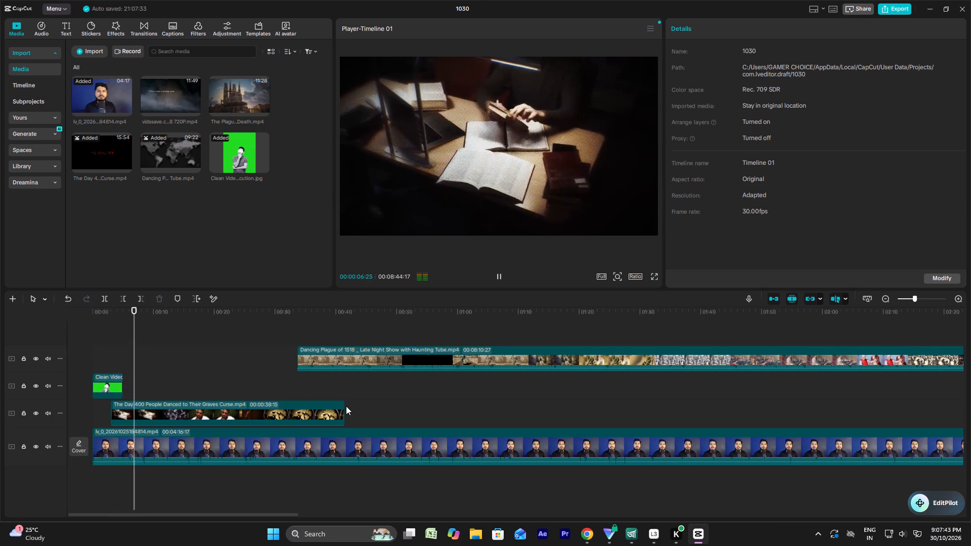
{"action": "left_click_drag", "start_coordinate": [345, 409], "coordinate": [302, 404]}
{"action": "key", "text": "space"}
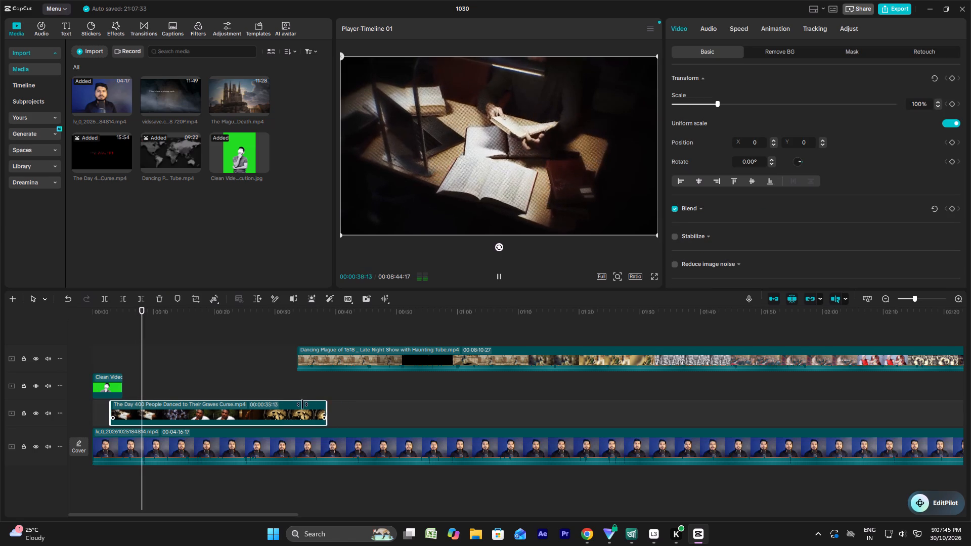
{"action": "left_click_drag", "start_coordinate": [302, 404], "coordinate": [139, 402]}
{"action": "left_click_drag", "start_coordinate": [127, 414], "coordinate": [130, 413]}
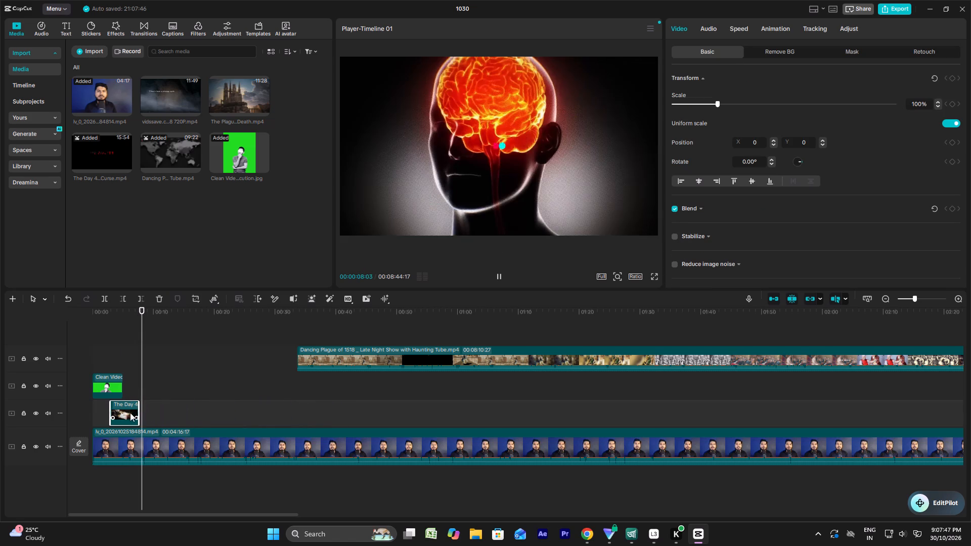
{"action": "left_click_drag", "start_coordinate": [130, 413], "coordinate": [382, 408]}
Move the Dancing Plague clip to 0:00, on the track beneath the green-screen image.
{"action": "left_click_drag", "start_coordinate": [384, 360], "coordinate": [244, 400]}
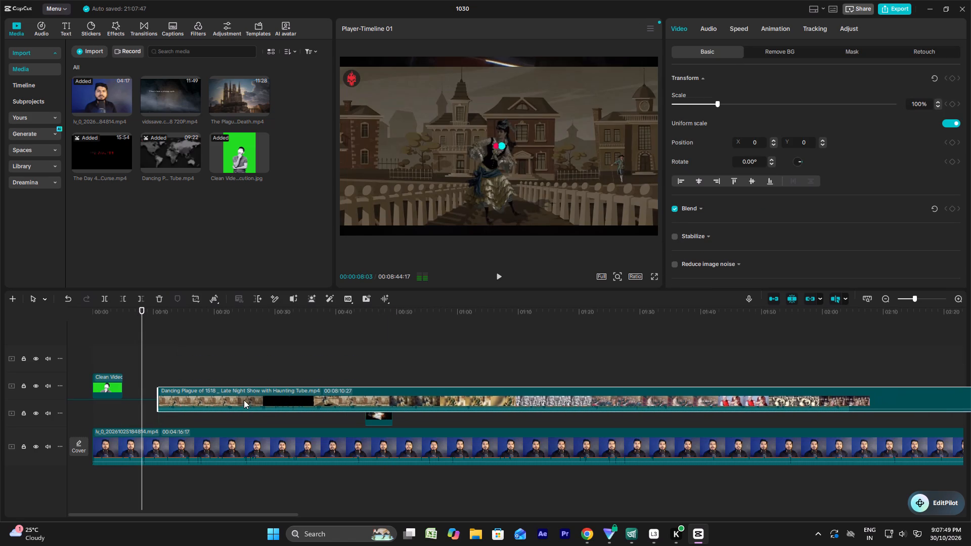
{"action": "left_click_drag", "start_coordinate": [244, 400], "coordinate": [244, 399]}
{"action": "left_click_drag", "start_coordinate": [295, 390], "coordinate": [222, 390]}
Mute the Dancing Plague clip while playing the timeline from the start to about 0:38.
{"action": "left_click", "coordinate": [93, 333]}
{"action": "key", "text": "space"}
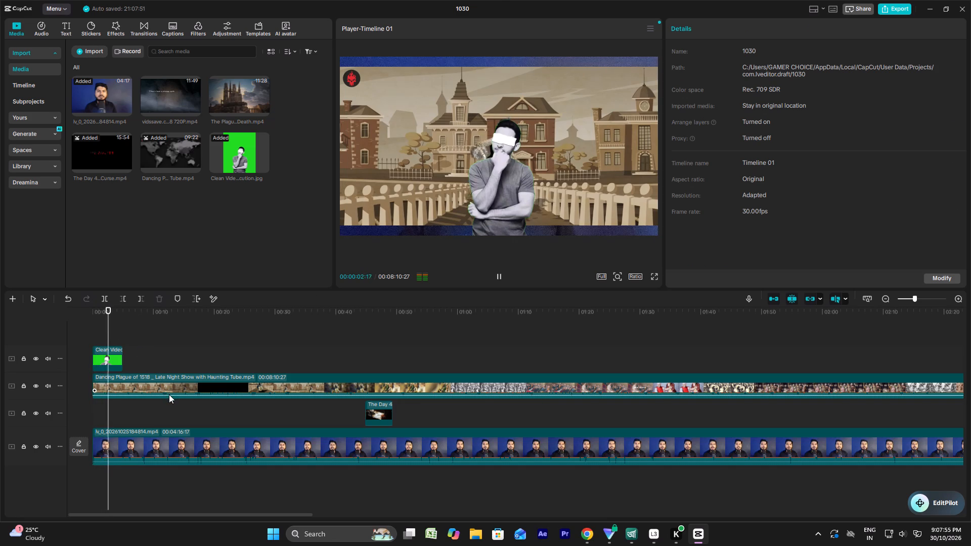
{"action": "left_click_drag", "start_coordinate": [170, 395], "coordinate": [170, 417]}
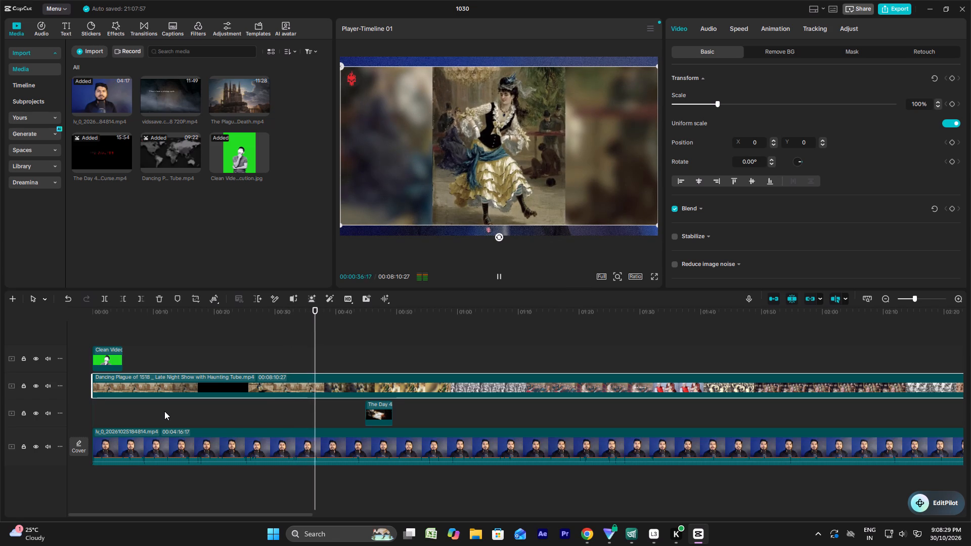
{"action": "key", "text": "space"}
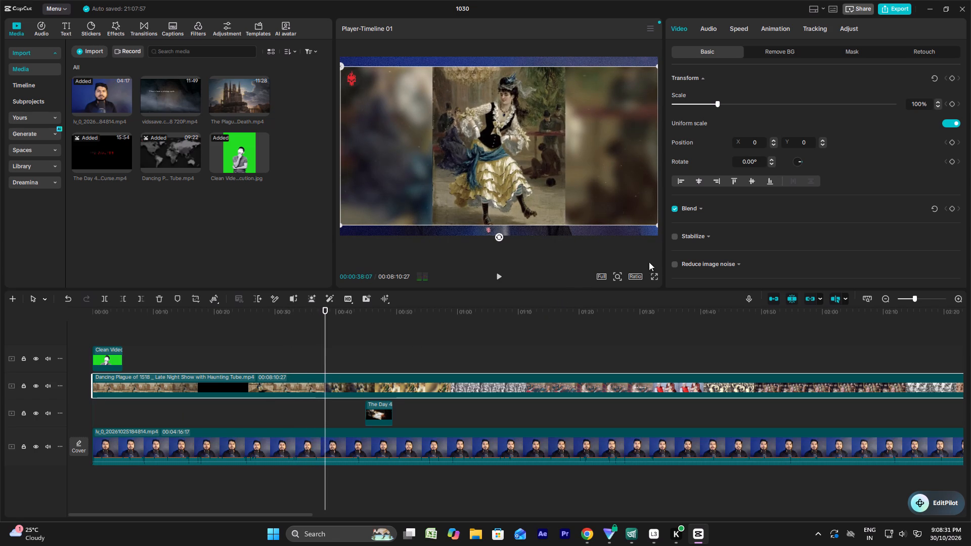
Scale the Dancing Plague clip to 119% so it fills the frame.
{"action": "left_click_drag", "start_coordinate": [654, 225], "coordinate": [692, 252]}
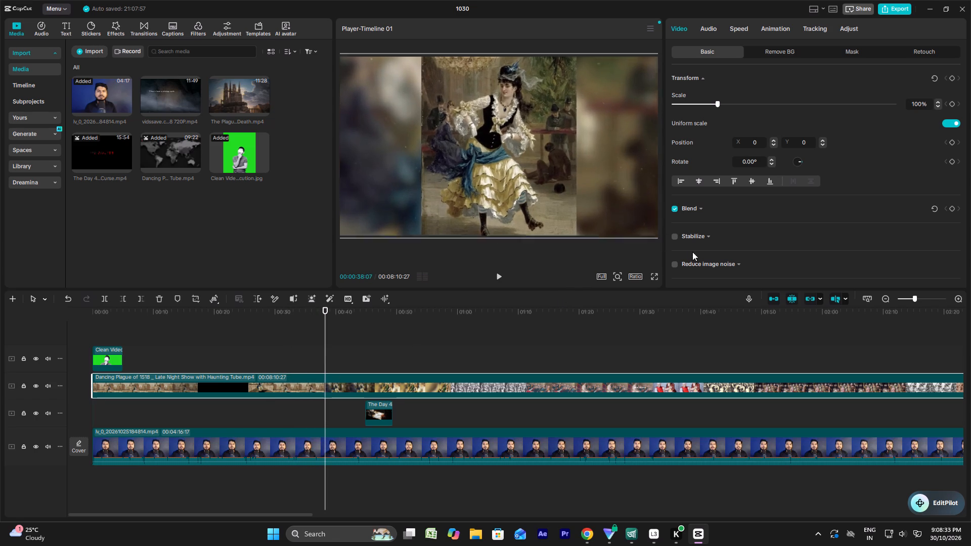
{"action": "left_click_drag", "start_coordinate": [692, 252], "coordinate": [695, 253]}
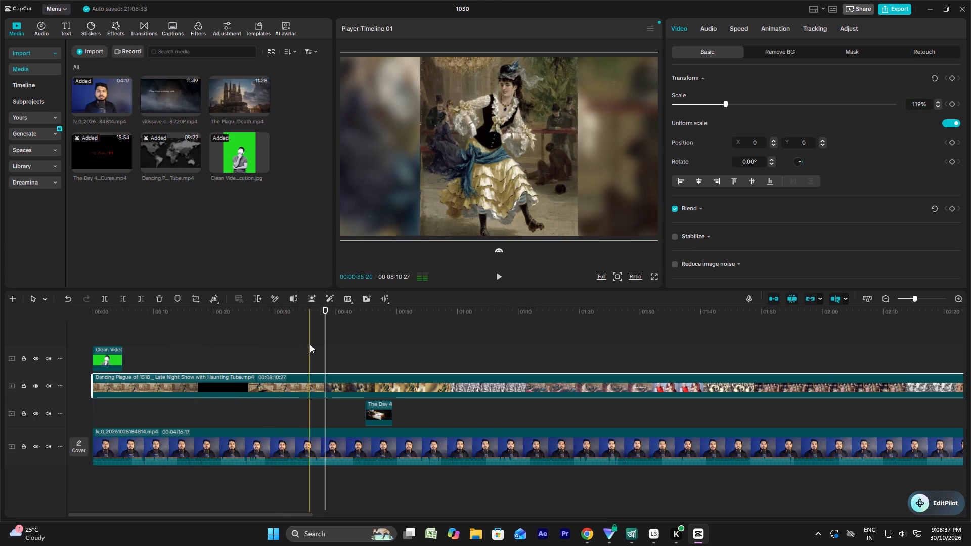
Split the Dancing Plague clip at 00:00:34:23 and delete the portion after the cut.
{"action": "key", "text": "ctrl+b"}
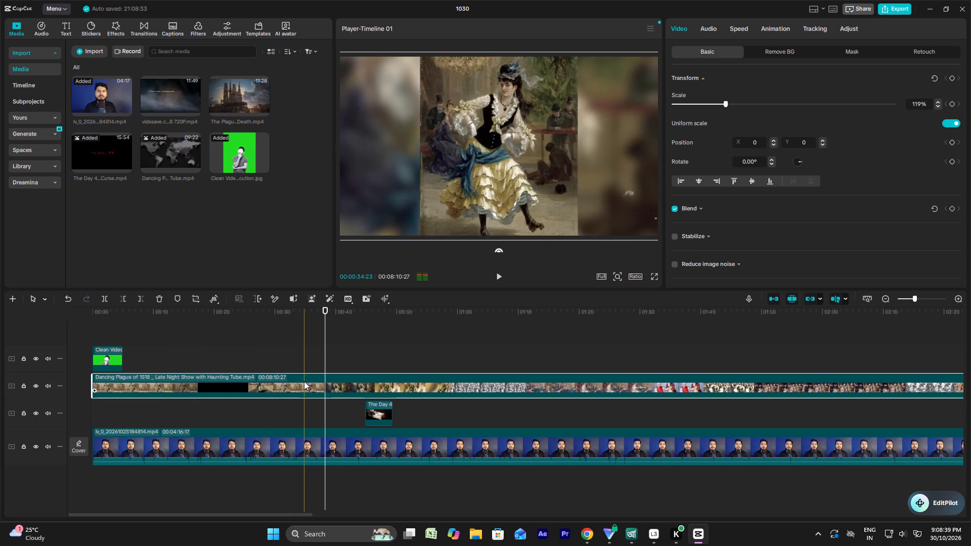
{"action": "key", "text": "Delete"}
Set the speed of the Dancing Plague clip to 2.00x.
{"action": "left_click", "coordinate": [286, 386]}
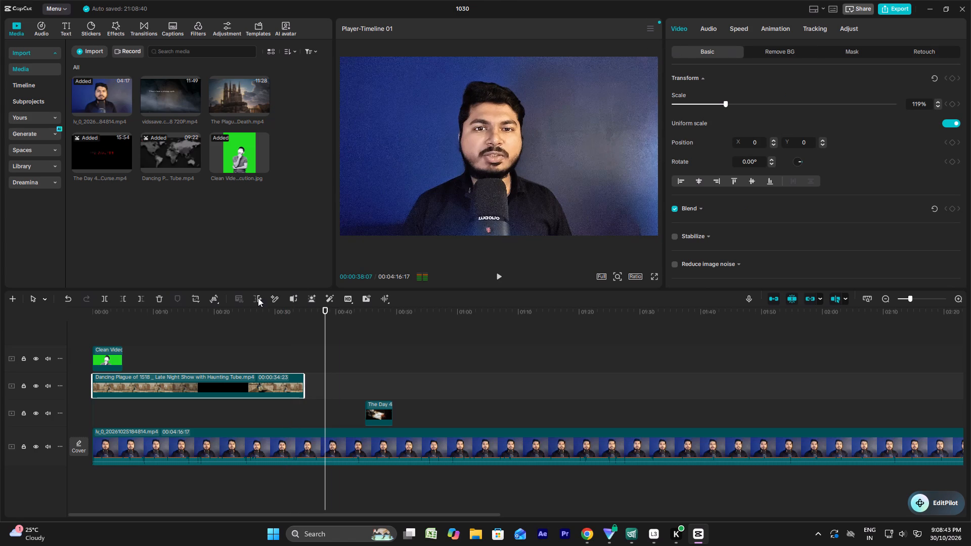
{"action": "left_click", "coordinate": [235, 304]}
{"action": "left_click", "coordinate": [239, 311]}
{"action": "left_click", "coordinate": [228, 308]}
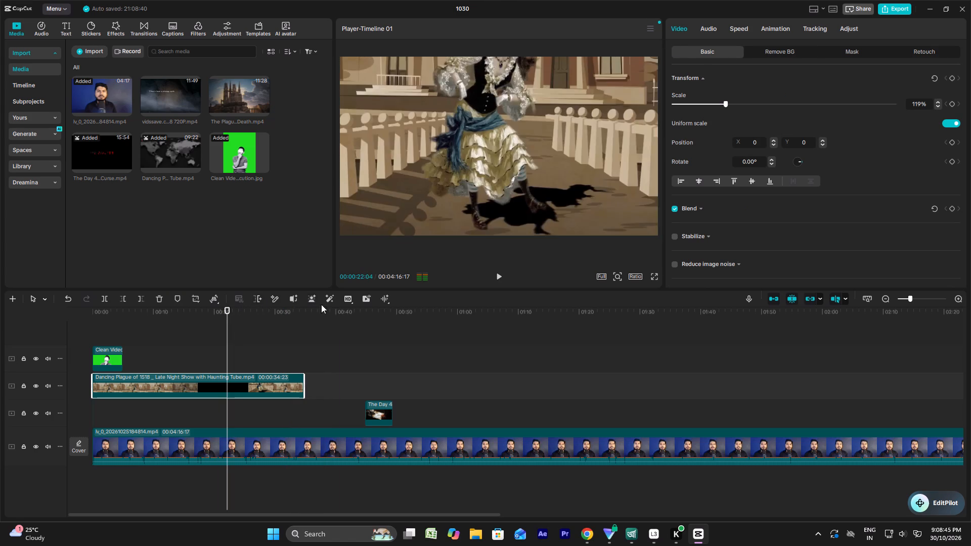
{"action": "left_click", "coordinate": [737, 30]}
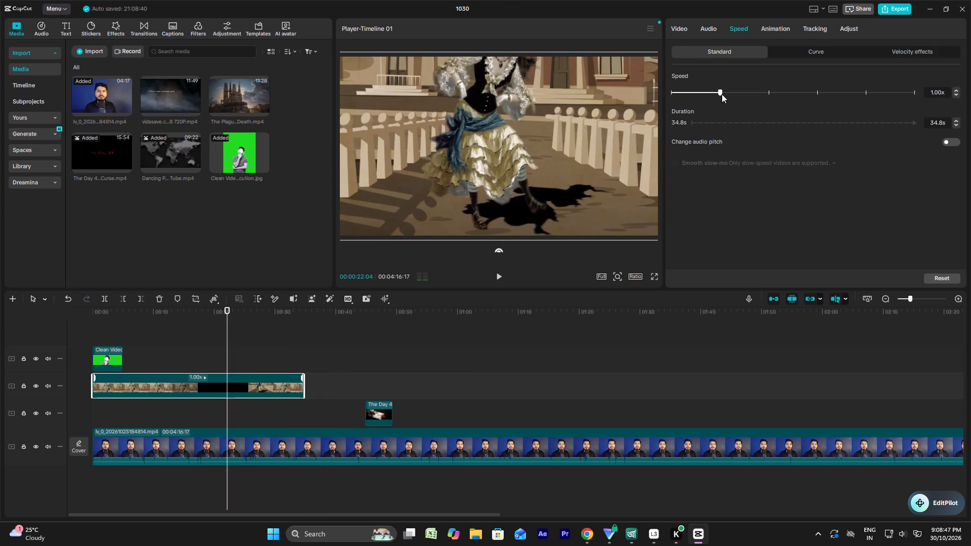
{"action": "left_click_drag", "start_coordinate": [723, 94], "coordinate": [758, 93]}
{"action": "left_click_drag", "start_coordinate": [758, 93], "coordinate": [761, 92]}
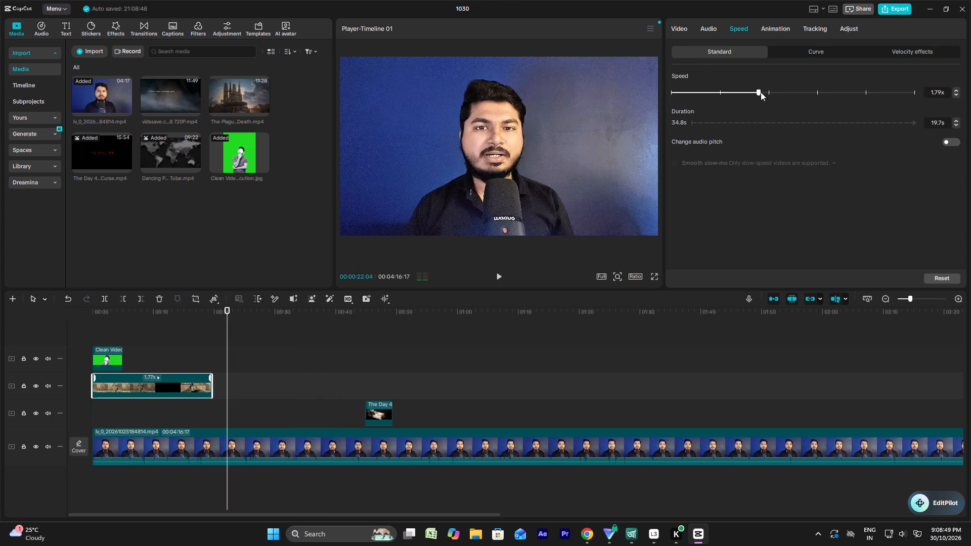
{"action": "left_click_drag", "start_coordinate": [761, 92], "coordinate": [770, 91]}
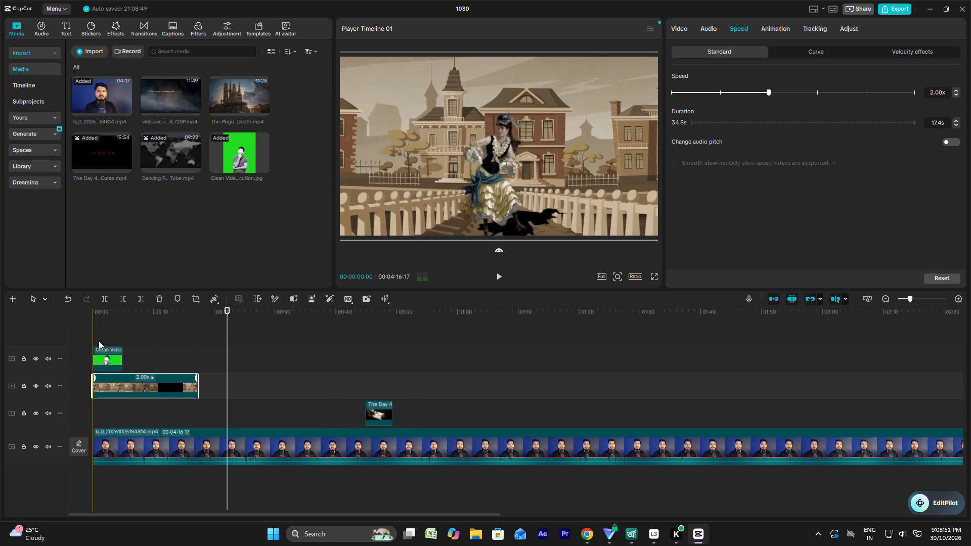
Move the Dancing Plague clip down onto the same track as The Day clip, keeping its start at 0:00.
{"action": "left_click_drag", "start_coordinate": [114, 384], "coordinate": [113, 415]}
Reposition the background-removed image of the thinking man beside the dancer, at about X 1438, Y -70.
{"action": "left_click", "coordinate": [93, 326]}
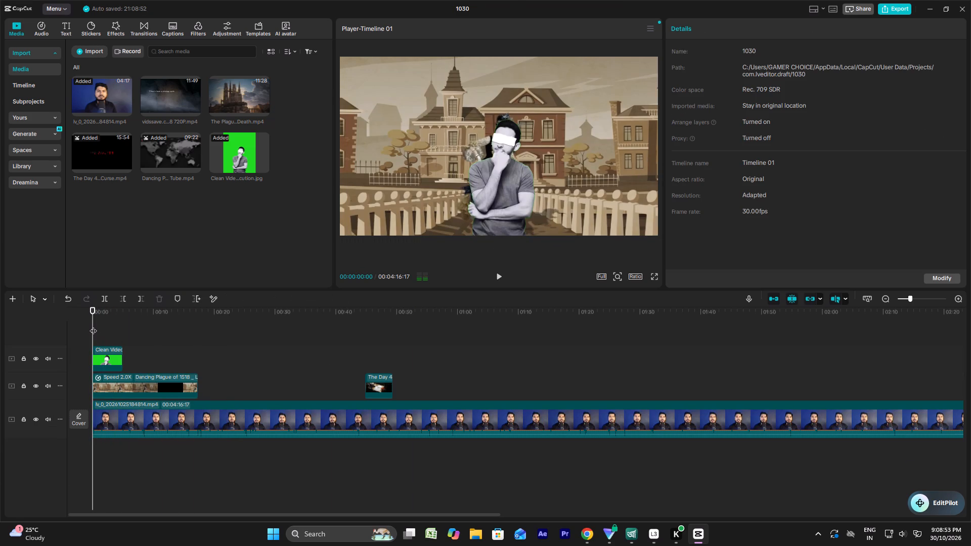
{"action": "key", "text": "space"}
{"action": "key", "text": "space"}
{"action": "left_click", "coordinate": [104, 362]}
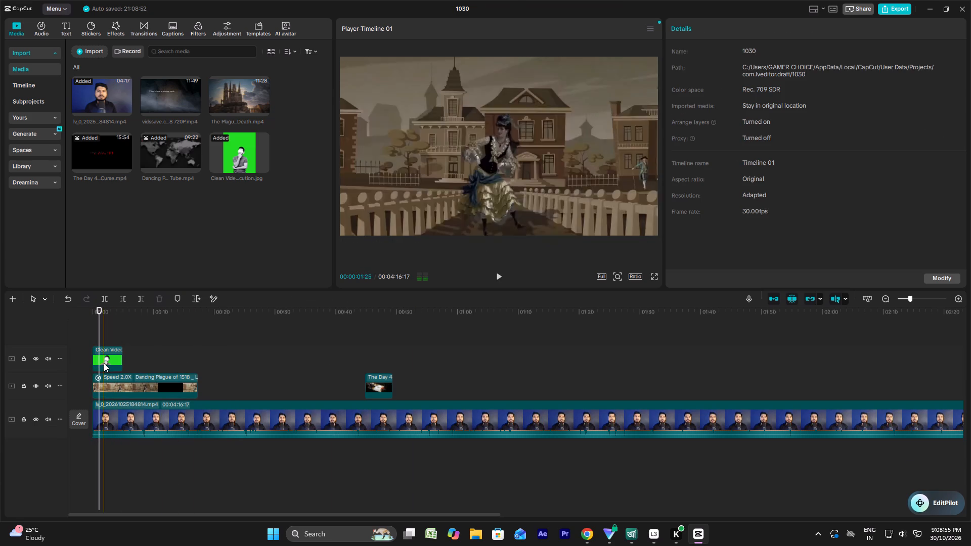
{"action": "left_click_drag", "start_coordinate": [522, 197], "coordinate": [631, 200]}
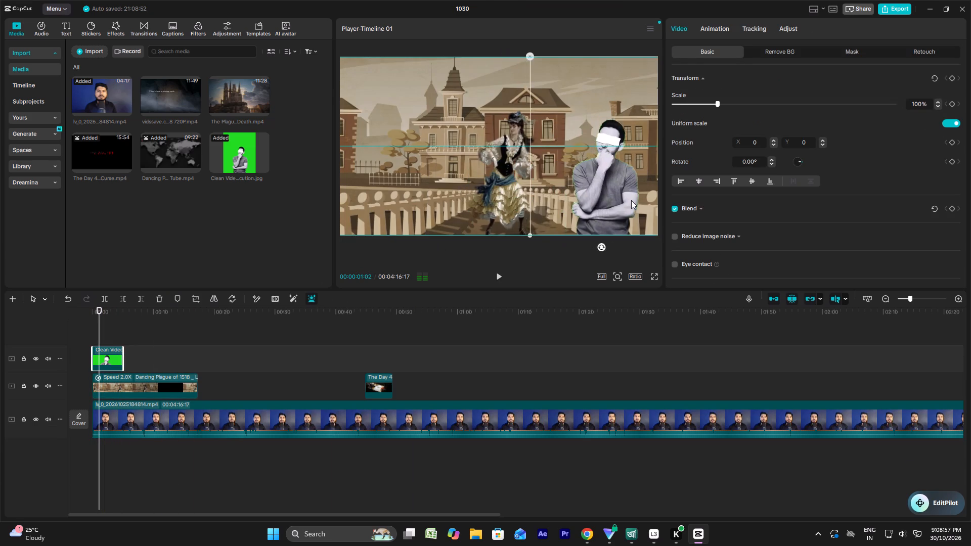
{"action": "left_click_drag", "start_coordinate": [631, 200], "coordinate": [641, 203]}
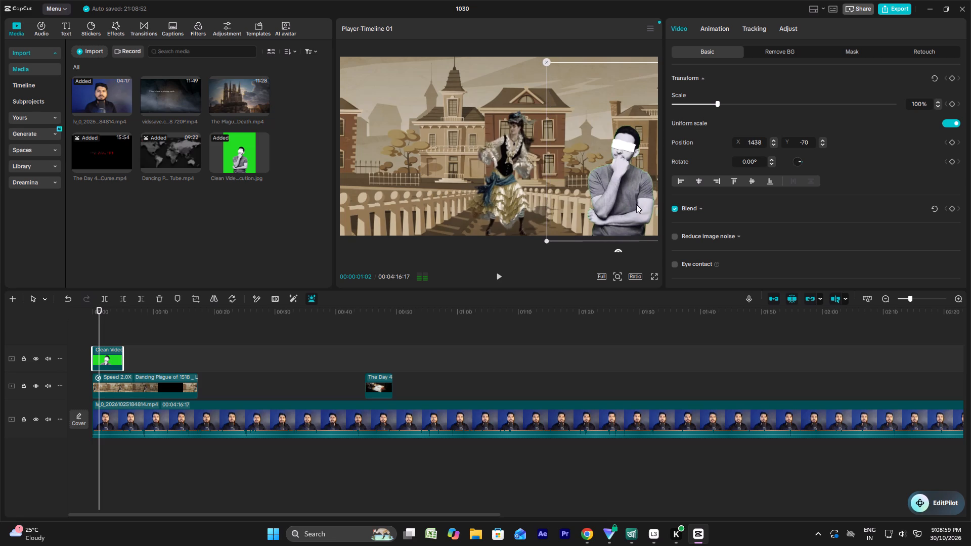
Play a bit of the opening and set the Dancing Plague clip's speed to 3.89x.
{"action": "key", "text": "space"}
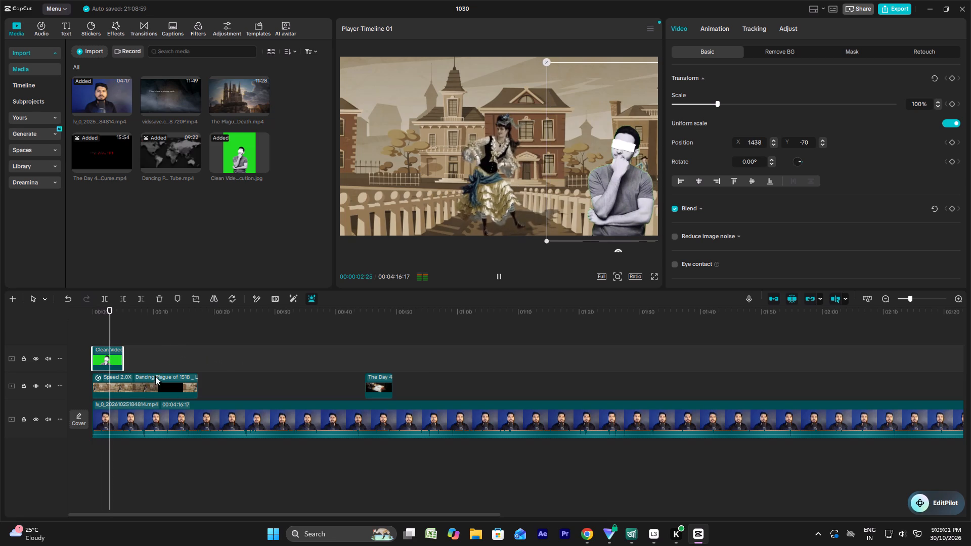
{"action": "key", "text": "space"}
{"action": "left_click", "coordinate": [155, 387]}
{"action": "left_click", "coordinate": [736, 29]}
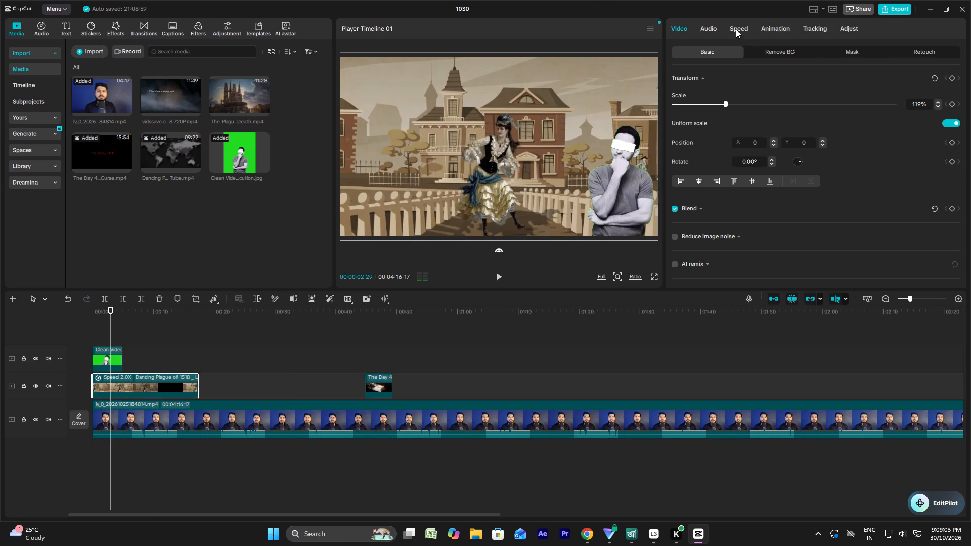
{"action": "left_click_drag", "start_coordinate": [772, 92], "coordinate": [800, 88]}
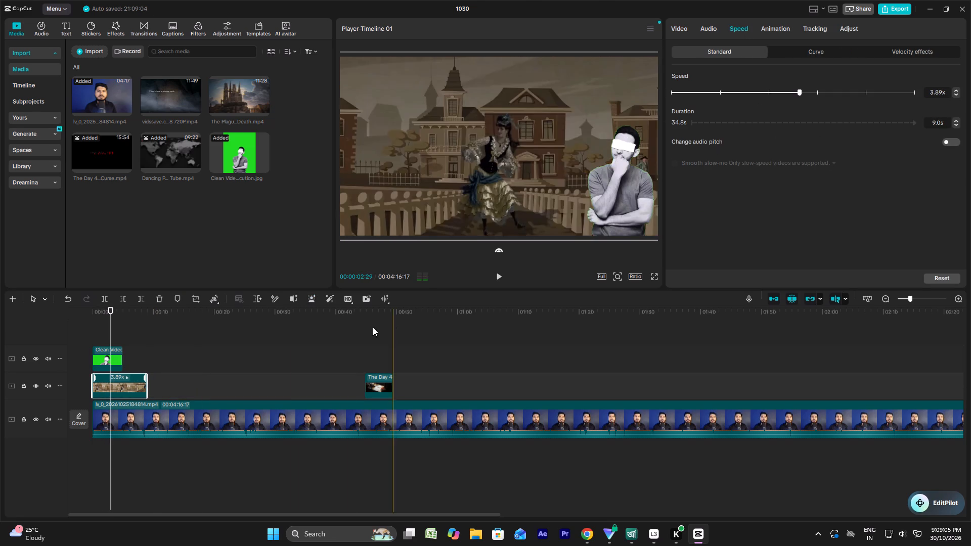
Play the timeline from the start and trim the end of the Dancing Plague clip to about 00:00:08:11.
{"action": "left_click", "coordinate": [93, 324]}
{"action": "key", "text": "space"}
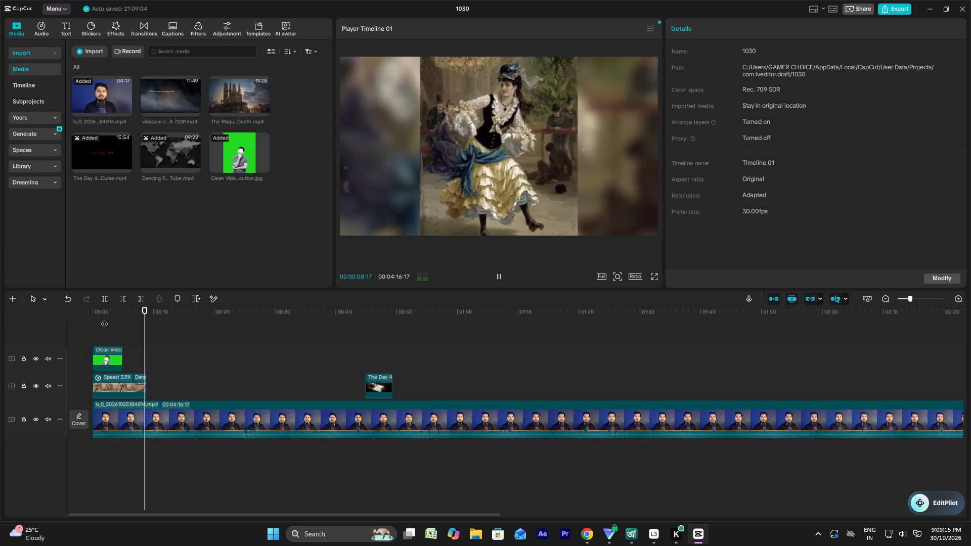
{"action": "key", "text": "space"}
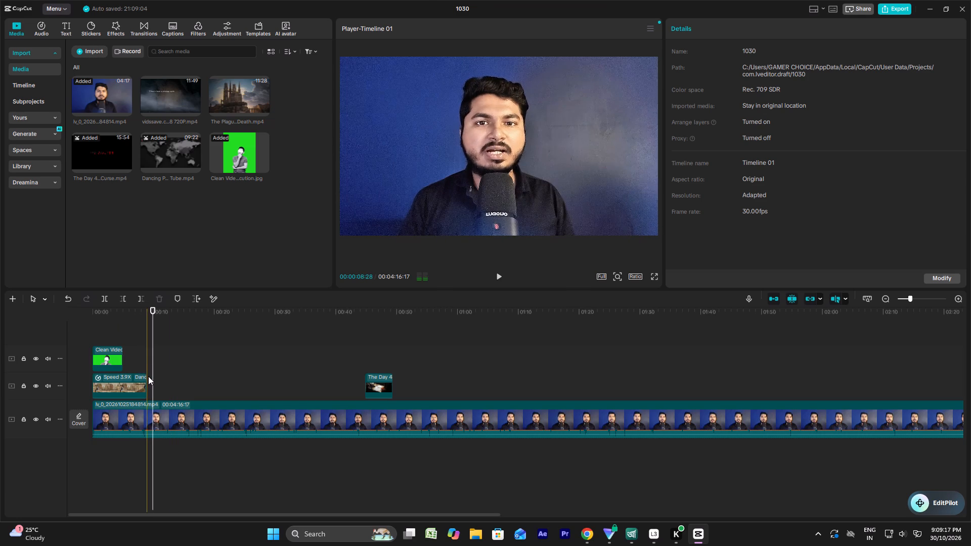
{"action": "left_click", "coordinate": [147, 377]}
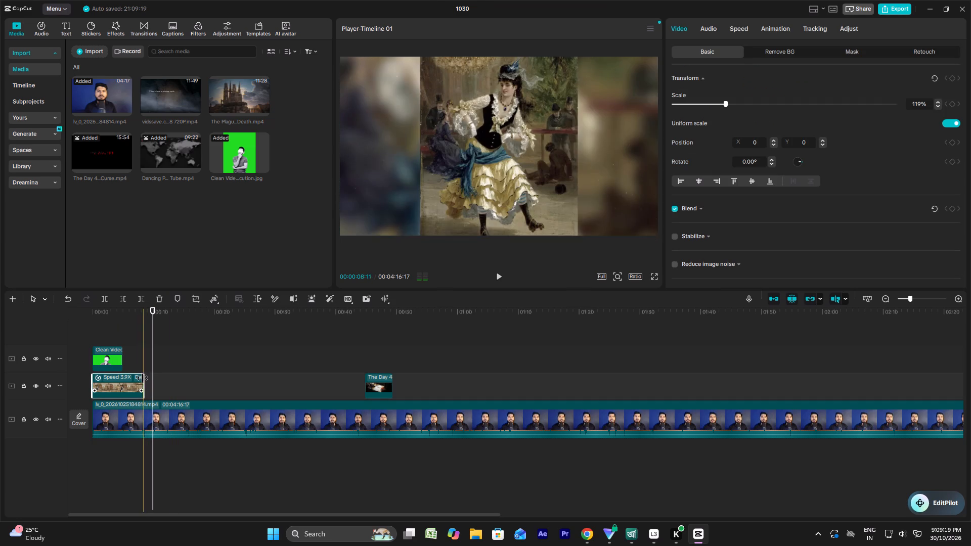
Replay the opening and search the entrance animations for the thinking-man image using "salid kwft" and "salid".
{"action": "left_click", "coordinate": [93, 330]}
{"action": "key", "text": "space"}
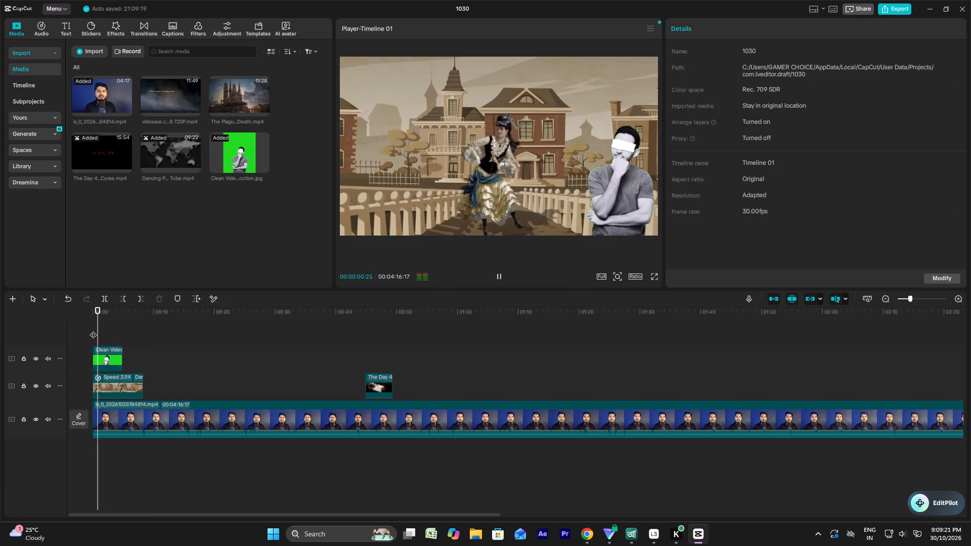
{"action": "key", "text": "space"}
{"action": "left_click", "coordinate": [114, 361]}
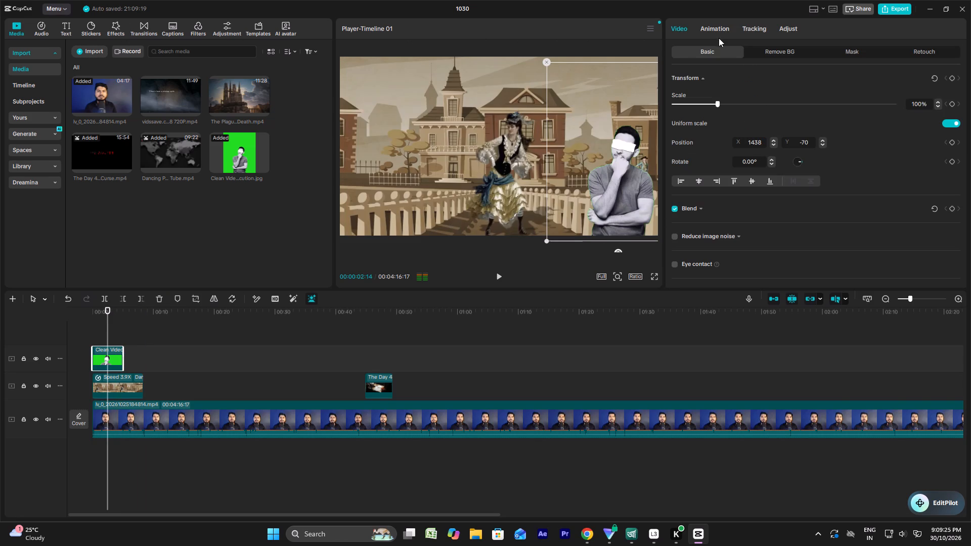
{"action": "left_click", "coordinate": [719, 36]}
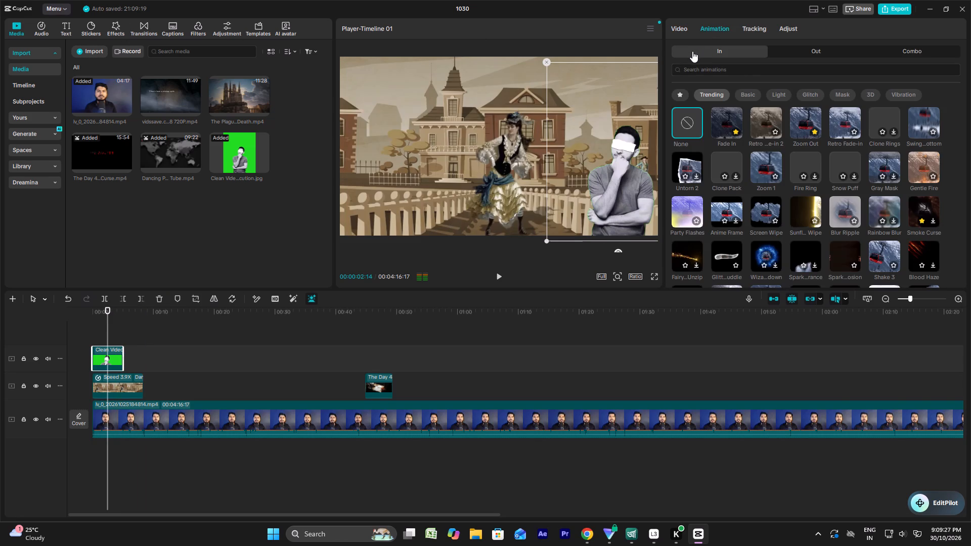
{"action": "left_click", "coordinate": [707, 67]}
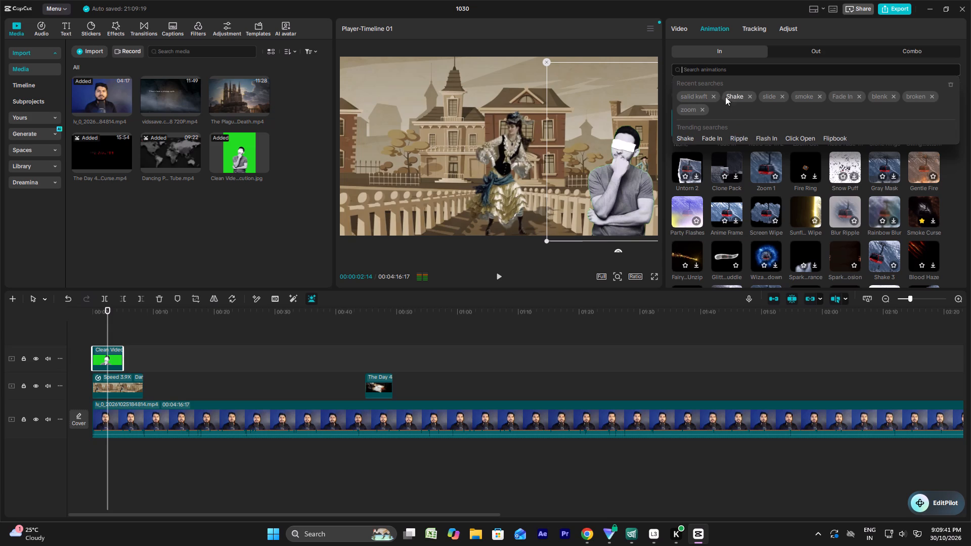
{"action": "left_click", "coordinate": [691, 100]}
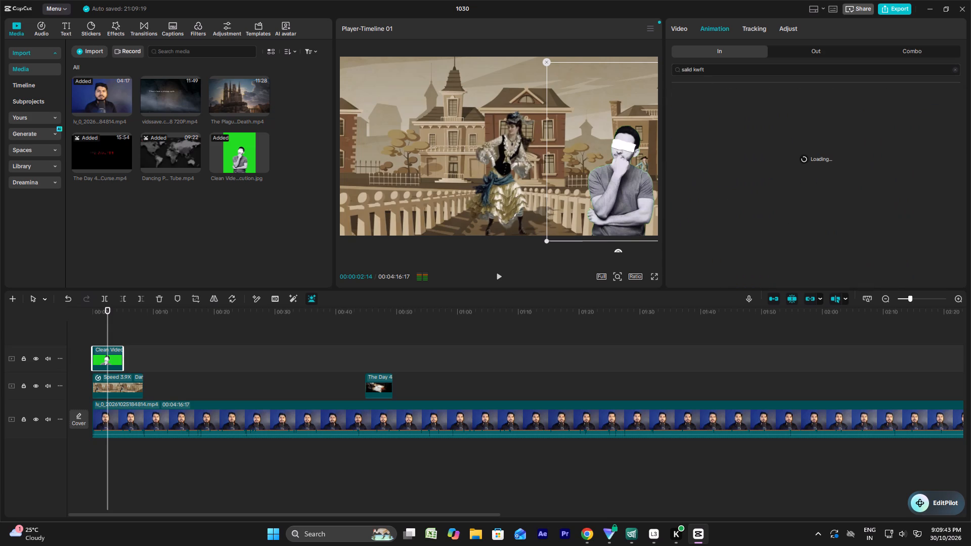
{"action": "left_click_drag", "start_coordinate": [710, 69], "coordinate": [695, 69]}
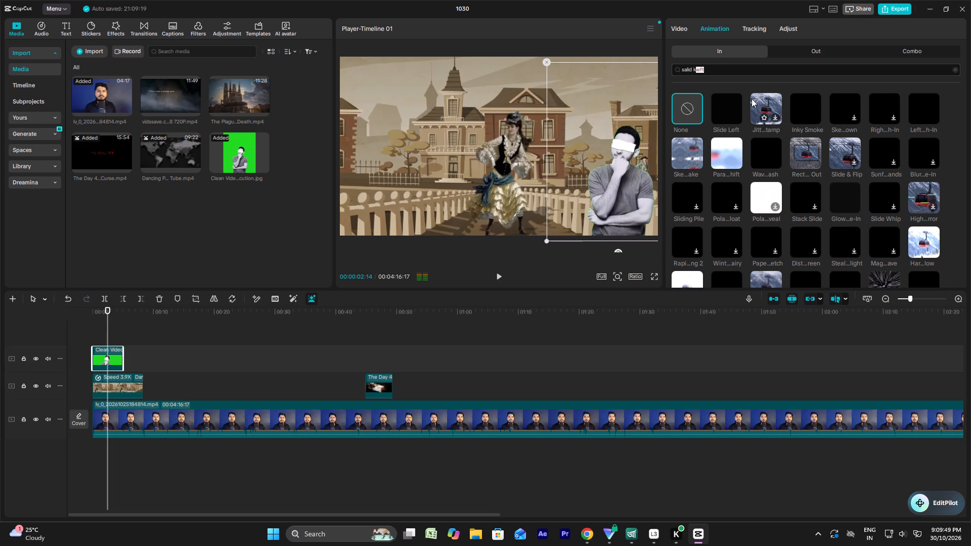
{"action": "key", "text": "BackSpace"}
{"action": "key", "text": "BackSpace"}
{"action": "key", "text": "Return"}
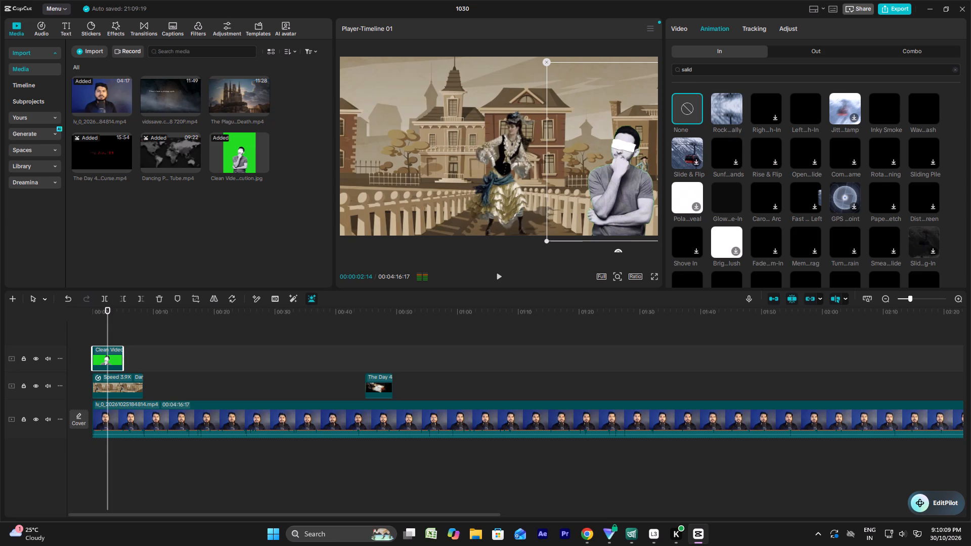
{"action": "scroll", "coordinate": [715, 194], "scroll_direction": "down", "scroll_amount": 1}
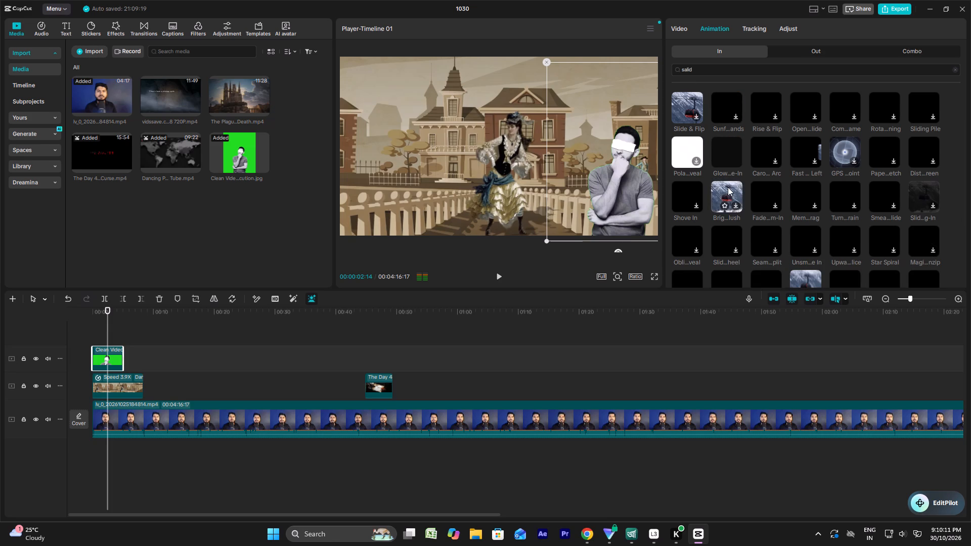
{"action": "scroll", "coordinate": [724, 161], "scroll_direction": "up", "scroll_amount": 3}
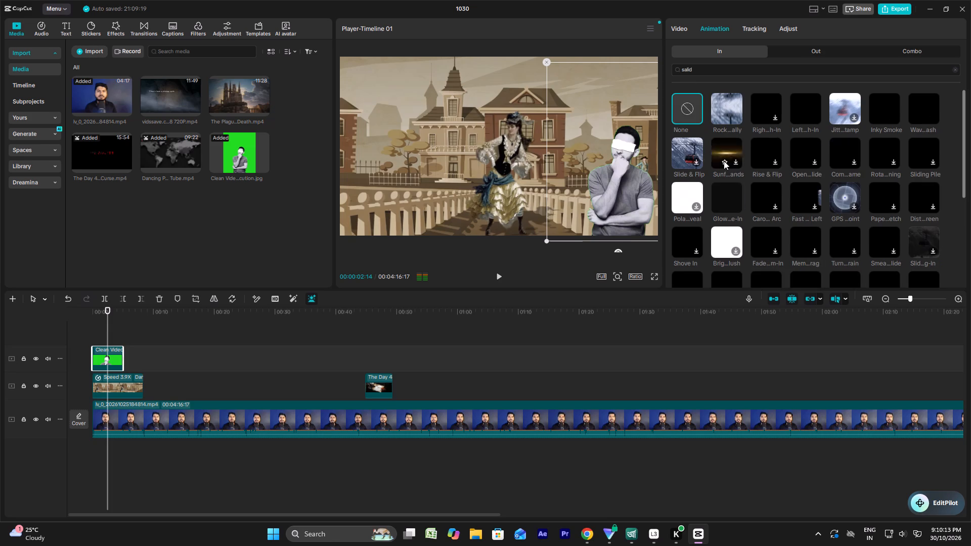
{"action": "left_click_drag", "start_coordinate": [709, 65], "coordinate": [707, 65]}
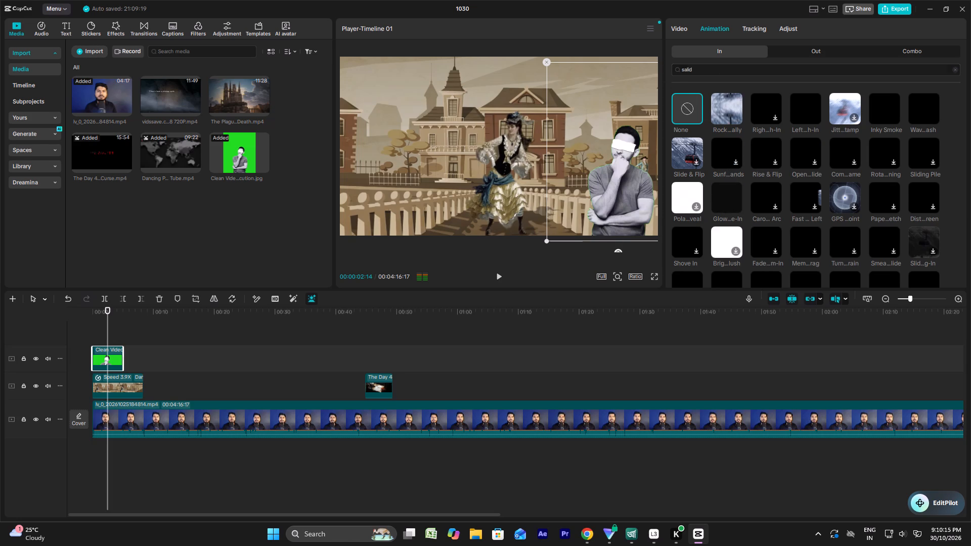
{"action": "left_click_drag", "start_coordinate": [707, 65], "coordinate": [658, 60]}
{"action": "key", "text": "BackSpace"}
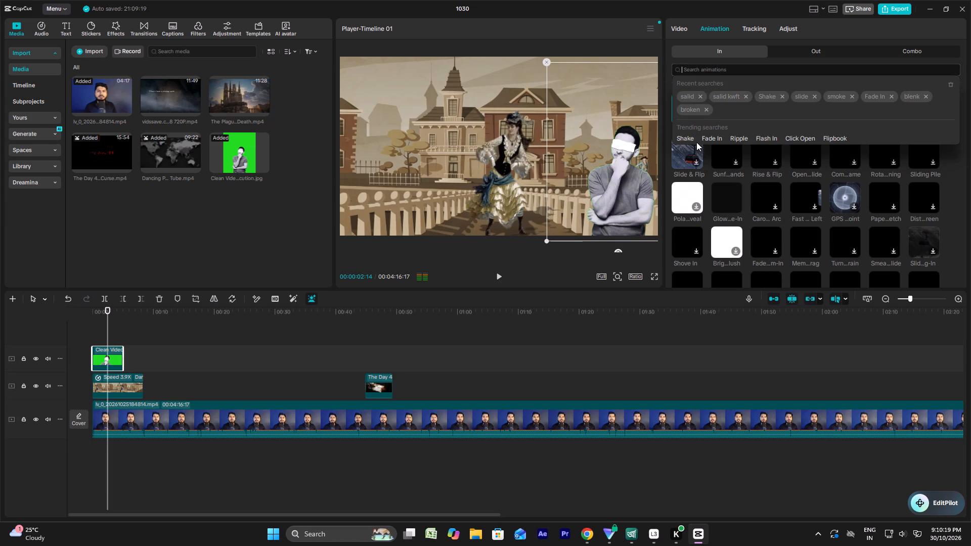
{"action": "left_click", "coordinate": [547, 261]}
Apply the Fade In entrance animation to the thinking-man image with a duration of 1.0 s.
{"action": "left_click", "coordinate": [721, 123]}
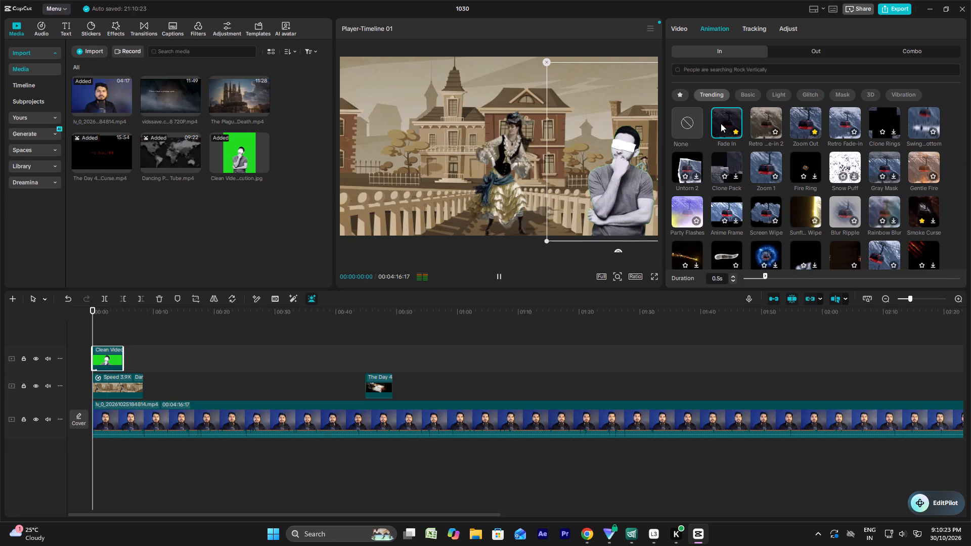
{"action": "left_click_drag", "start_coordinate": [764, 277], "coordinate": [772, 278]}
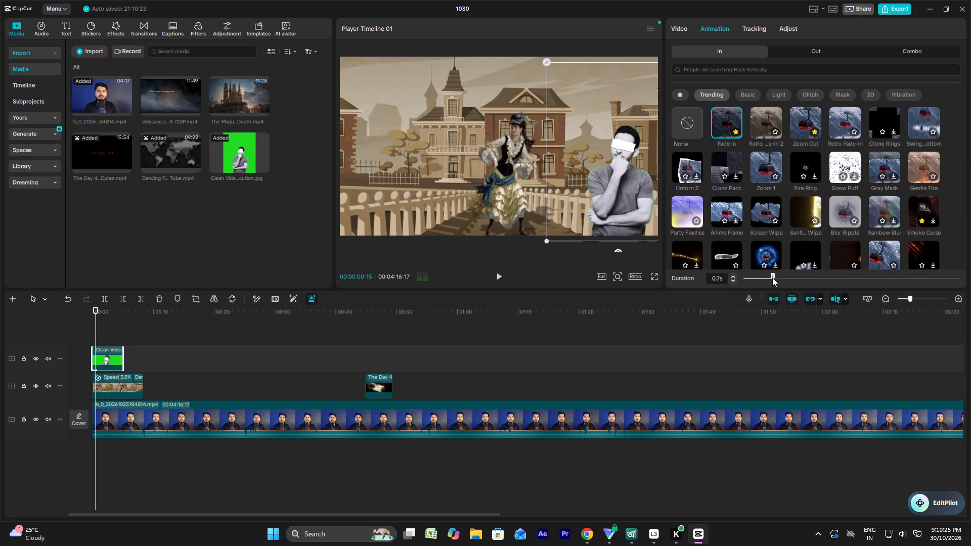
{"action": "left_click_drag", "start_coordinate": [772, 278], "coordinate": [787, 274]}
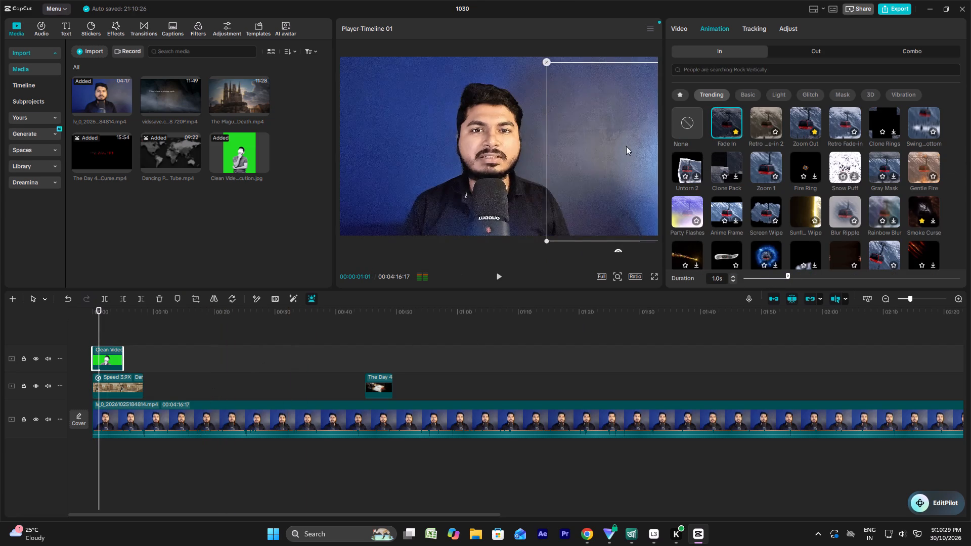
Search the entrance animations for "salid" again, clear the search, and apply Slide Up from the favourites to the thinking-man image.
{"action": "left_click", "coordinate": [697, 73]}
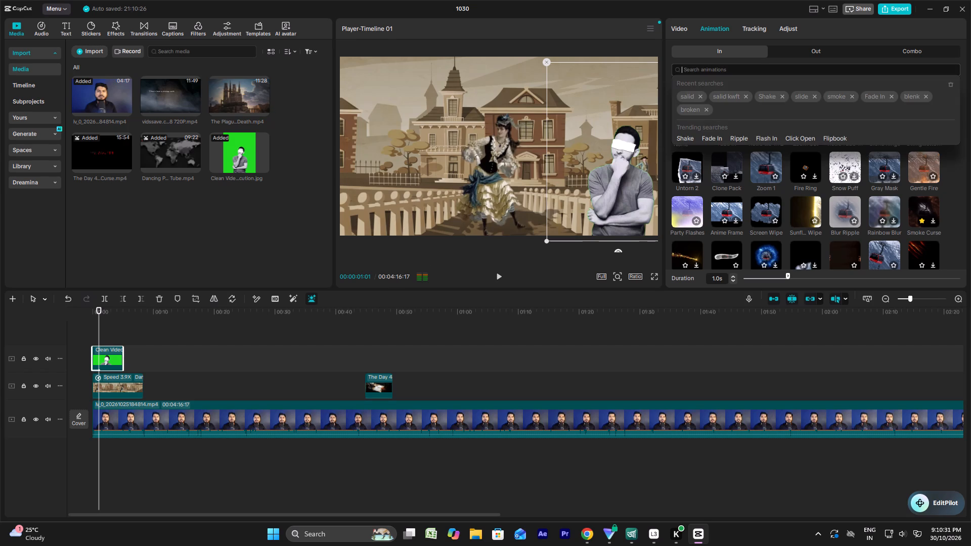
{"action": "left_click", "coordinate": [694, 95]}
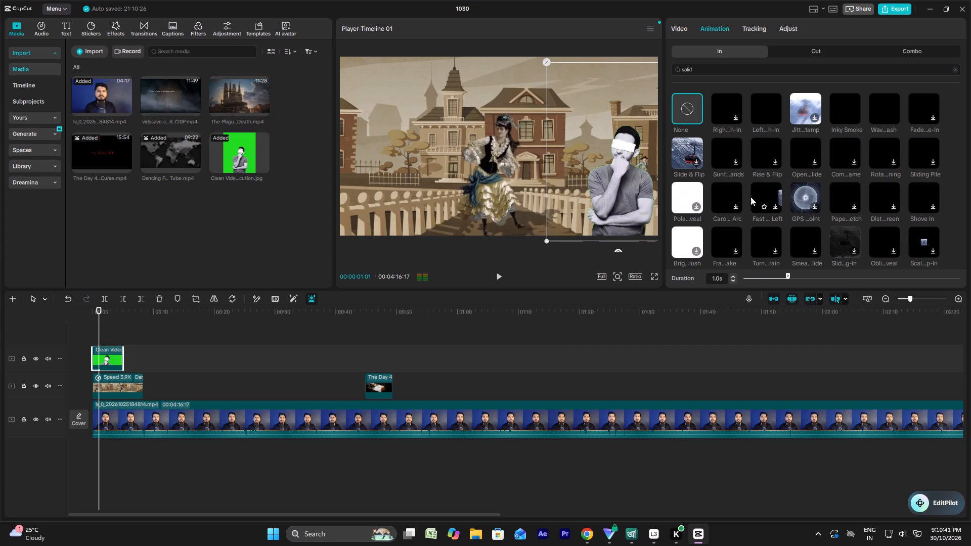
{"action": "scroll", "coordinate": [740, 198], "scroll_direction": "down", "scroll_amount": 5}
{"action": "scroll", "coordinate": [722, 164], "scroll_direction": "up", "scroll_amount": 5}
{"action": "left_click", "coordinate": [951, 68]}
{"action": "left_click", "coordinate": [955, 68]}
{"action": "left_click", "coordinate": [678, 96]}
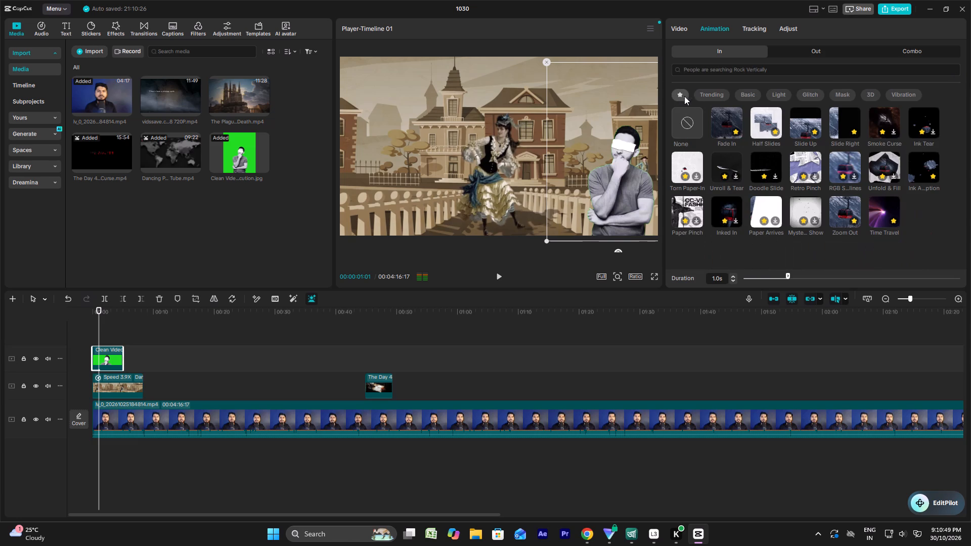
{"action": "left_click", "coordinate": [804, 127]}
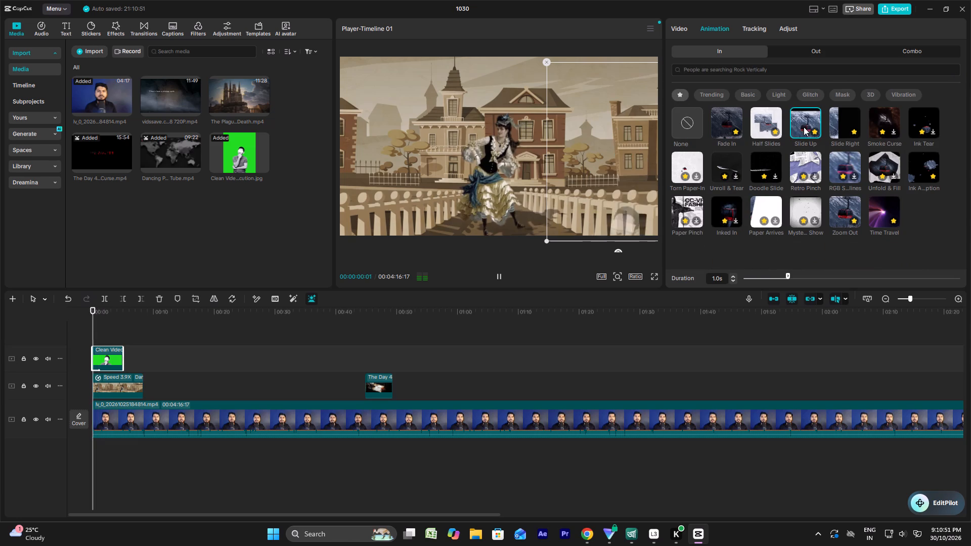
Set the thinking-man image's Slide Up entrance animation duration to 2.2 s and play the result.
{"action": "left_click_drag", "start_coordinate": [786, 277], "coordinate": [812, 276]}
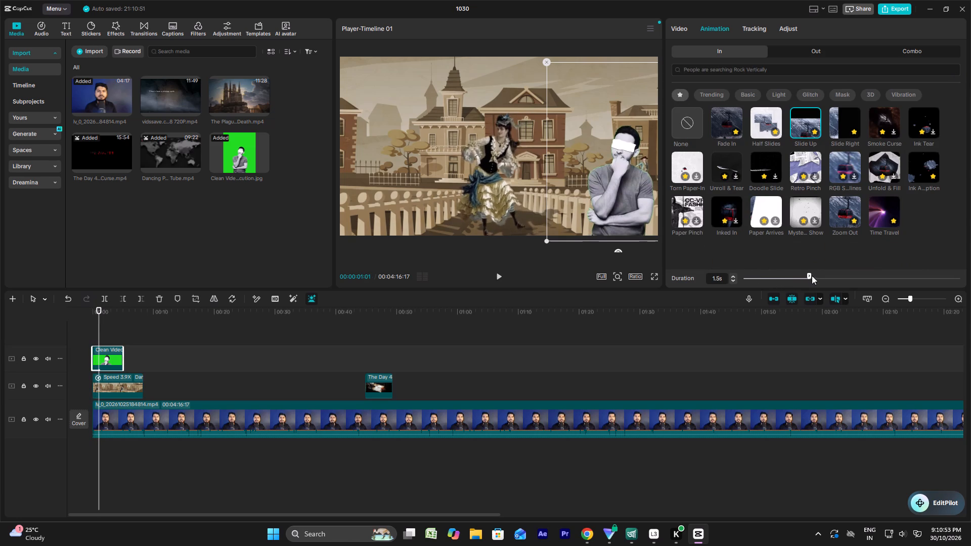
{"action": "left_click_drag", "start_coordinate": [812, 276], "coordinate": [814, 275]}
{"action": "left_click_drag", "start_coordinate": [816, 275], "coordinate": [837, 275]}
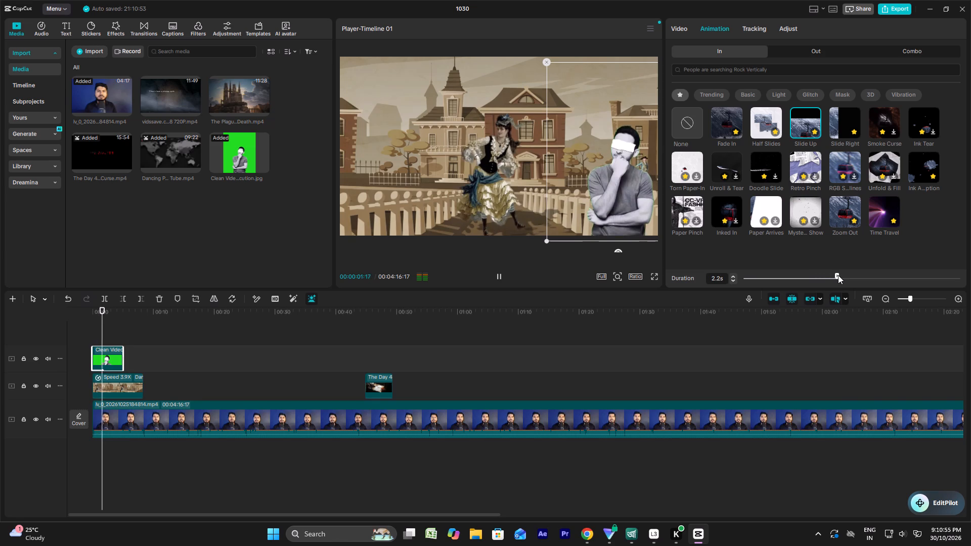
{"action": "key", "text": "space"}
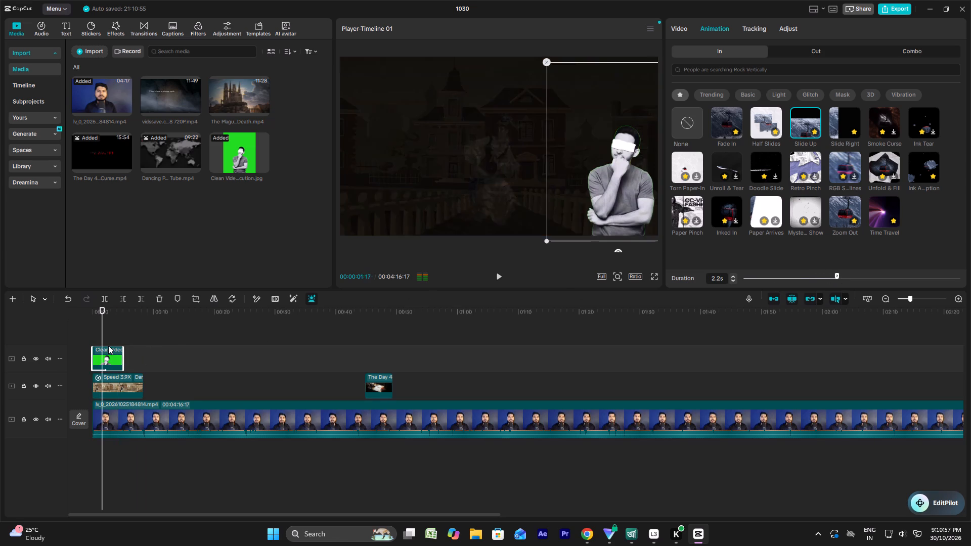
{"action": "key", "text": "space"}
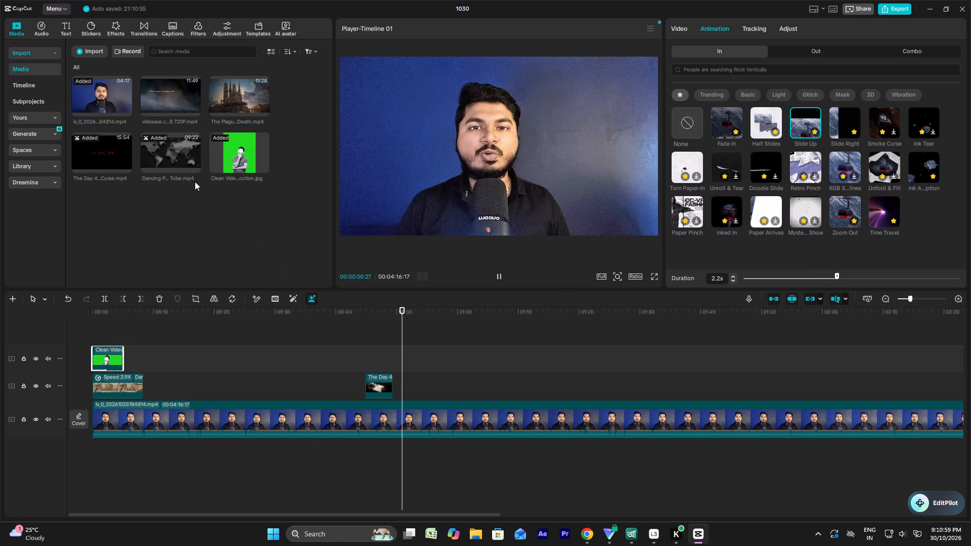
Preview The Day 400 People source video in the media library and widen its selected range to the full video.
{"action": "left_click", "coordinate": [106, 162]}
{"action": "left_click", "coordinate": [96, 155]}
{"action": "left_click", "coordinate": [93, 155]}
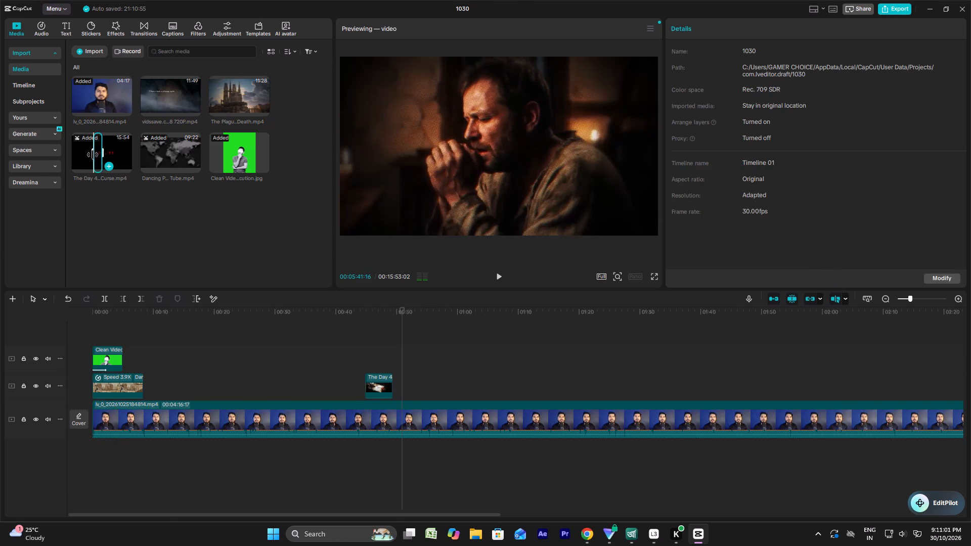
{"action": "left_click", "coordinate": [93, 155]}
{"action": "left_click_drag", "start_coordinate": [92, 154], "coordinate": [63, 158]}
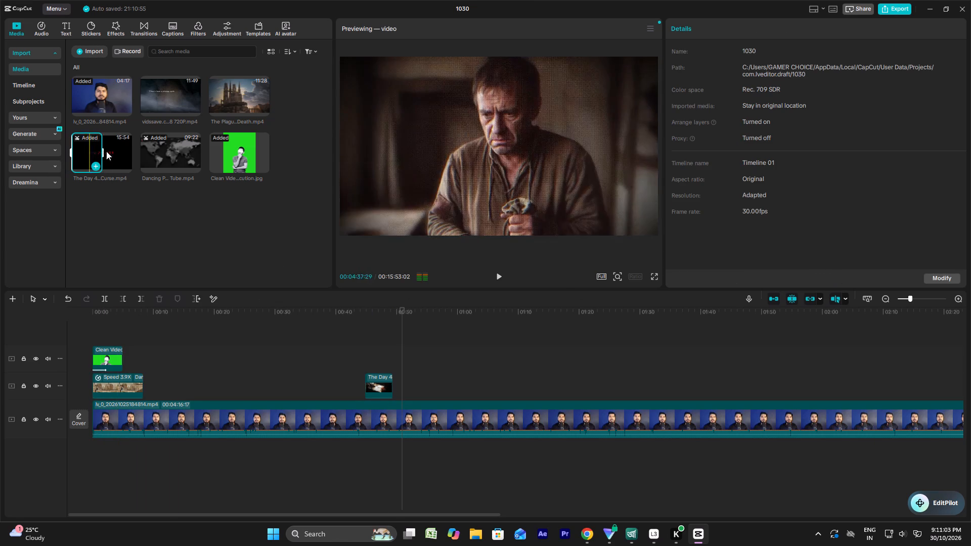
{"action": "left_click_drag", "start_coordinate": [105, 153], "coordinate": [137, 150]}
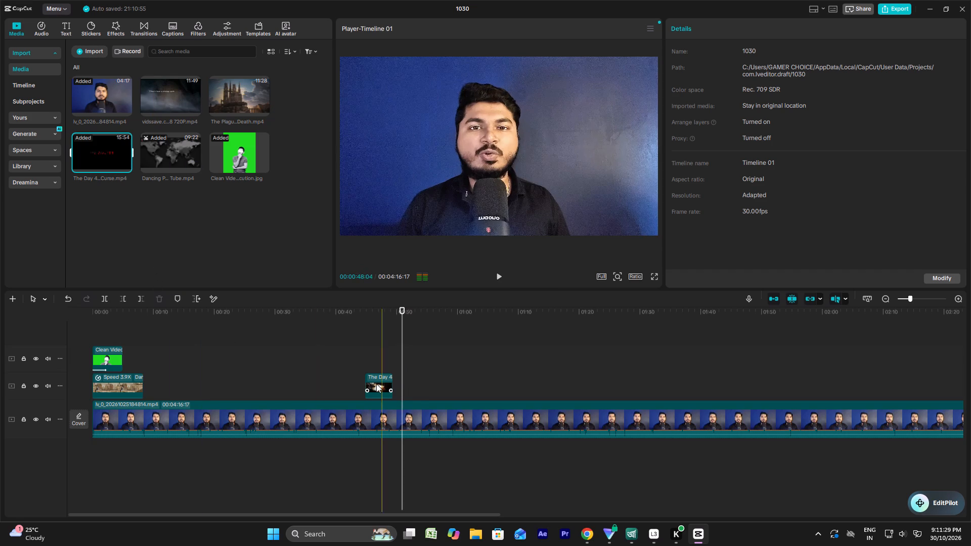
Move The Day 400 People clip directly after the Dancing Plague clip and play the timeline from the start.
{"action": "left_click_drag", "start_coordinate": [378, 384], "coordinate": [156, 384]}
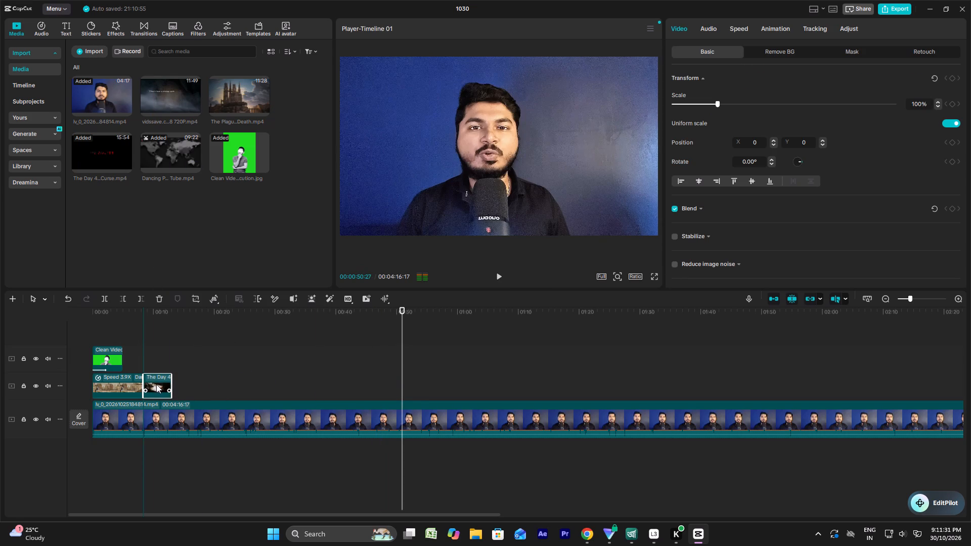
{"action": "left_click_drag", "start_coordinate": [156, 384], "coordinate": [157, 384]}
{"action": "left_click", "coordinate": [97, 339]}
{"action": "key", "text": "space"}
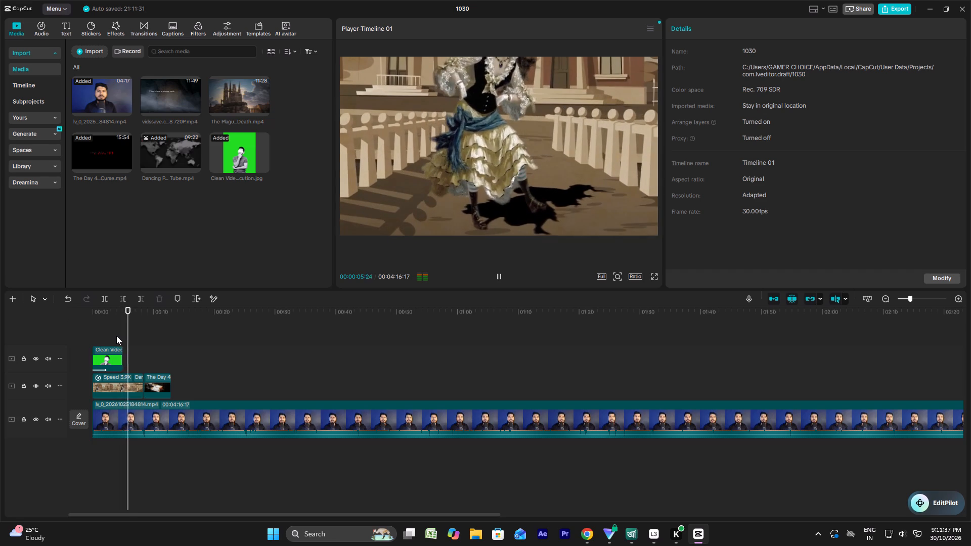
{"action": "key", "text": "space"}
Trim the end of the Dancing Plague clip back to about 4 s on the timeline.
{"action": "left_click", "coordinate": [137, 387]}
{"action": "left_click_drag", "start_coordinate": [144, 383], "coordinate": [121, 383]}
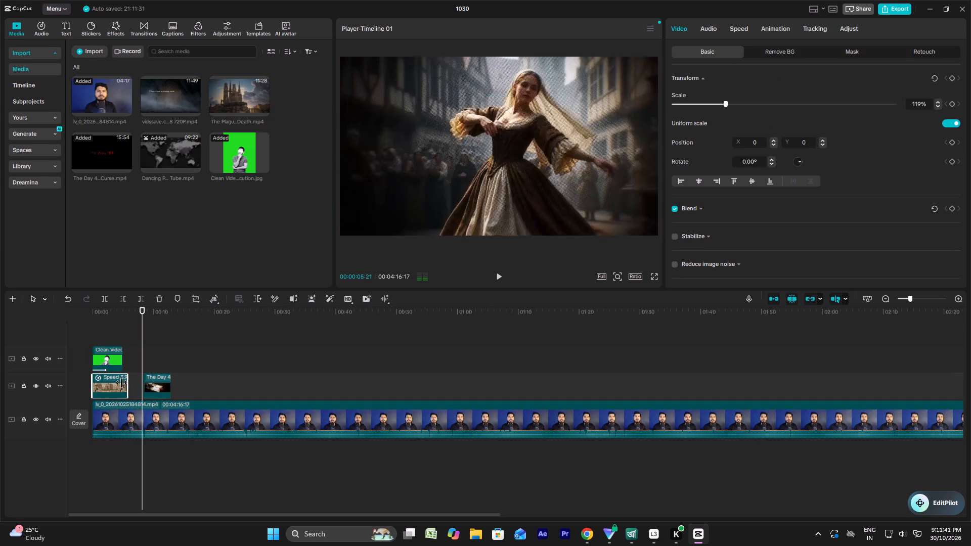
{"action": "left_click_drag", "start_coordinate": [121, 383], "coordinate": [114, 383]}
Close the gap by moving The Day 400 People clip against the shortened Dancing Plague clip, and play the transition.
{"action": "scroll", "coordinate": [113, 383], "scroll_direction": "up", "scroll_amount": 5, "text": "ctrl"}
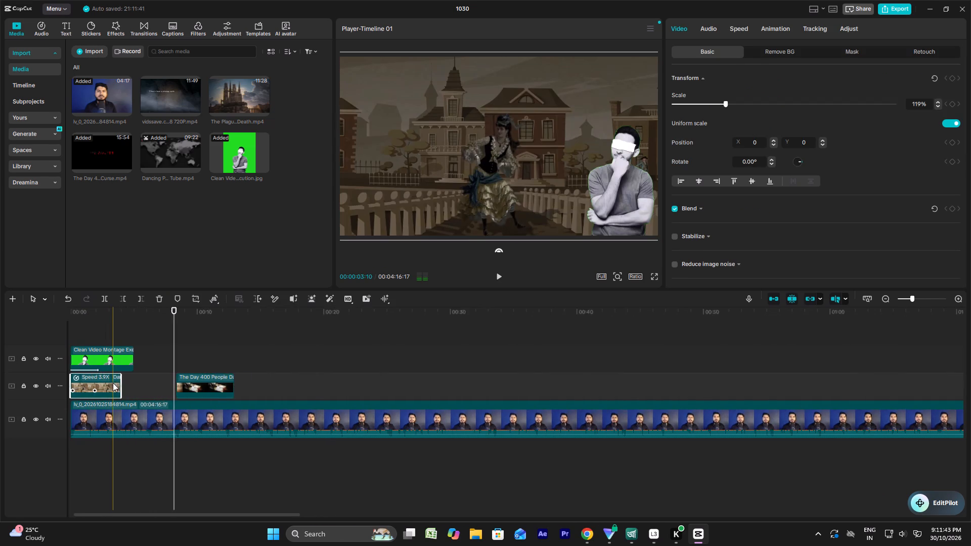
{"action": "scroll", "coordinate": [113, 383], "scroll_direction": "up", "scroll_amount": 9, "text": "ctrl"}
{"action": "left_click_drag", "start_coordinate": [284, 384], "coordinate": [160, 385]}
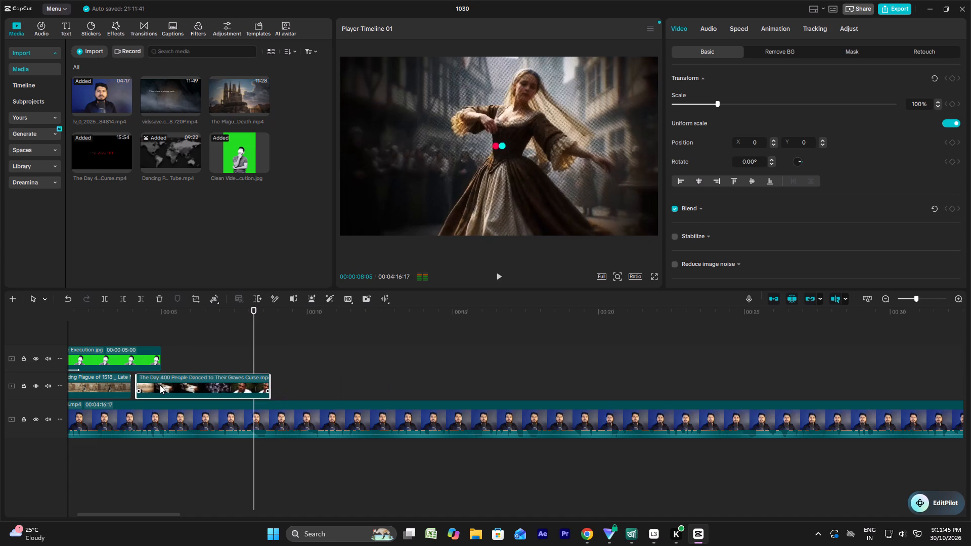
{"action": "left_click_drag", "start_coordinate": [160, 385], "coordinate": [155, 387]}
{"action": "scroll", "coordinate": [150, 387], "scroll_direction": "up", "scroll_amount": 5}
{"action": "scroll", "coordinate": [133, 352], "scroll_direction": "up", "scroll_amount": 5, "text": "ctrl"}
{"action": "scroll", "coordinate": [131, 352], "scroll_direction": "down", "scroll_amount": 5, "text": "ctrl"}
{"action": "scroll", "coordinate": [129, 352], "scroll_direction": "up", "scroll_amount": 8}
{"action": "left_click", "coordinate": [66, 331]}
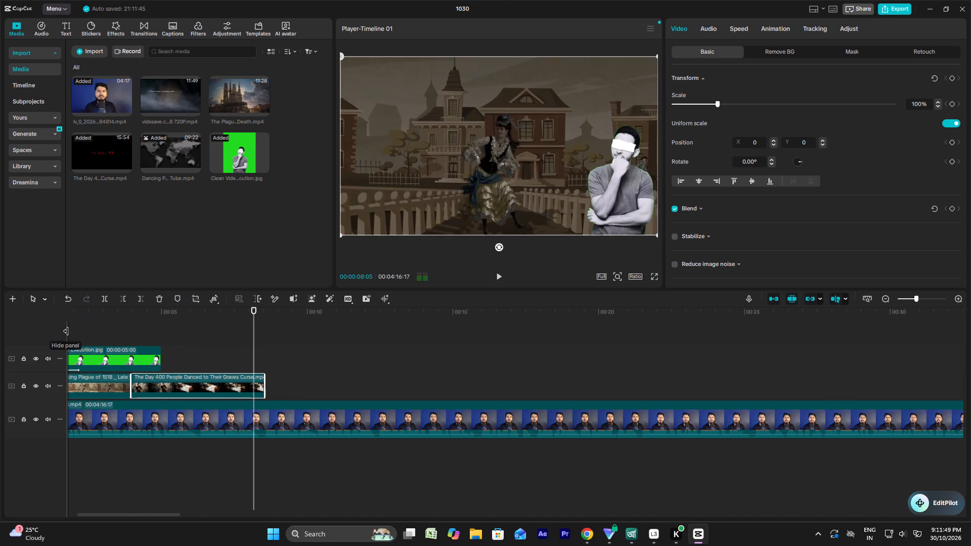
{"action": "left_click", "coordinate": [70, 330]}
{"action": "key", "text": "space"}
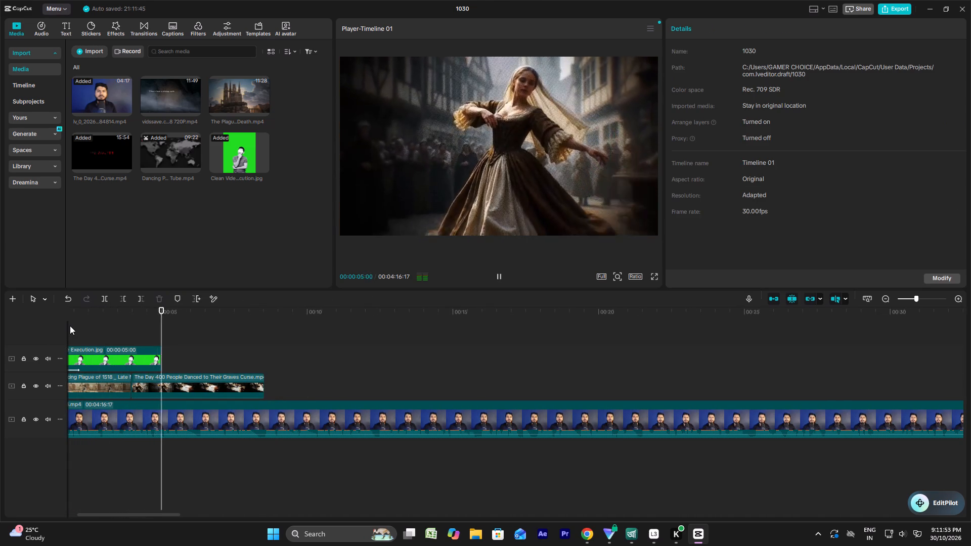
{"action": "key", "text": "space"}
Extend the start of The Day 400 People clip by about 1 s and place it against the end of the Dancing Plague clip.
{"action": "left_click_drag", "start_coordinate": [159, 384], "coordinate": [194, 380]}
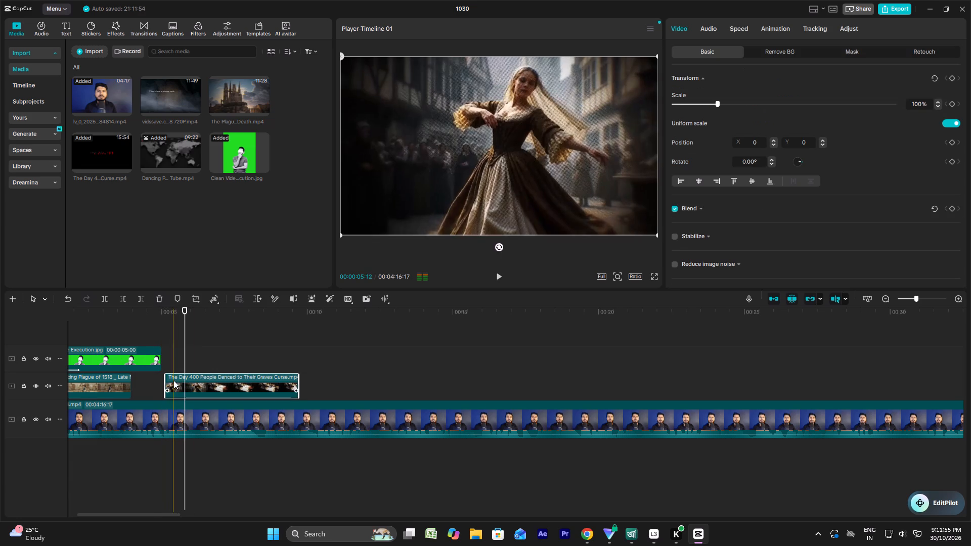
{"action": "left_click_drag", "start_coordinate": [165, 380], "coordinate": [135, 382]}
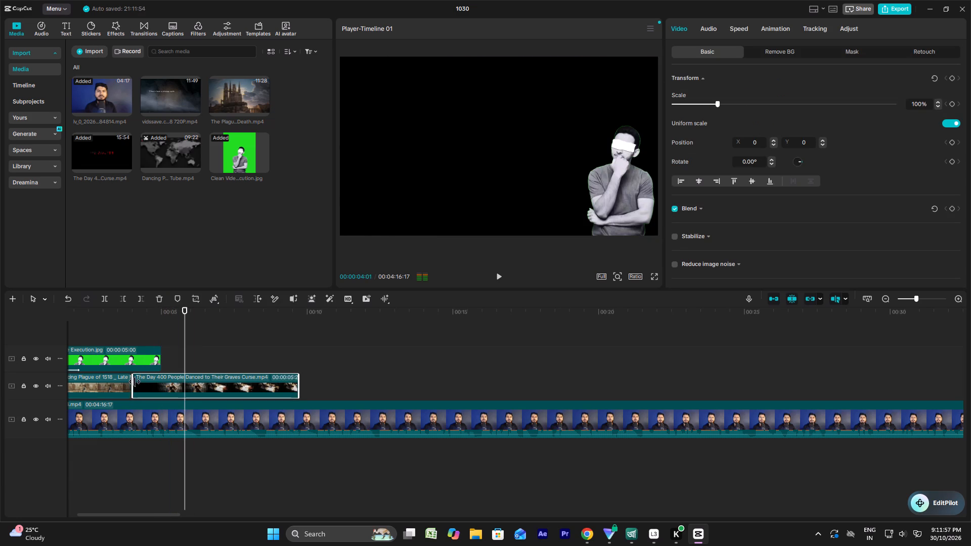
{"action": "left_click_drag", "start_coordinate": [135, 382], "coordinate": [139, 383]}
{"action": "left_click_drag", "start_coordinate": [163, 386], "coordinate": [157, 388]}
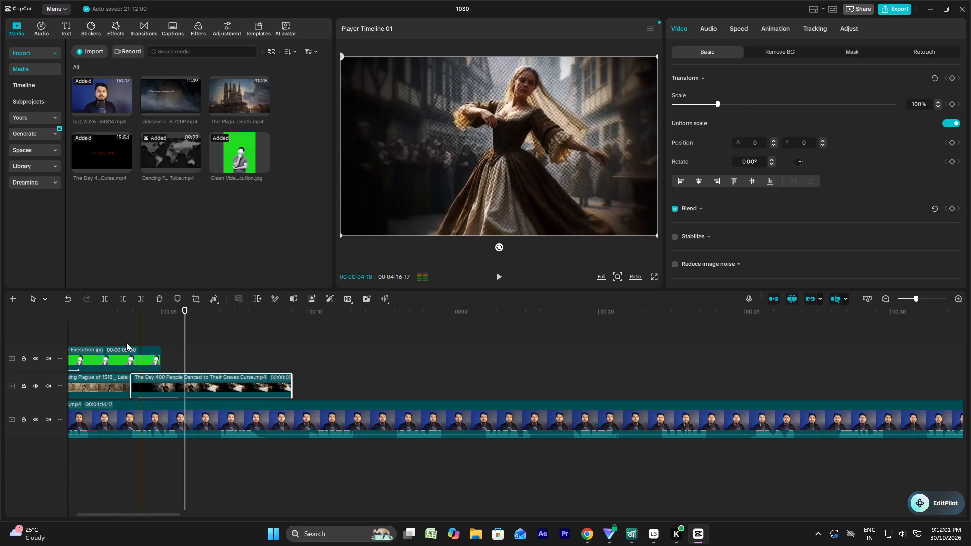
Replay the join and move the Dancing Plague clip to the image's track, directly after the thinking-man image at 00:00:05:00.
{"action": "left_click", "coordinate": [76, 322]}
{"action": "key", "text": "space"}
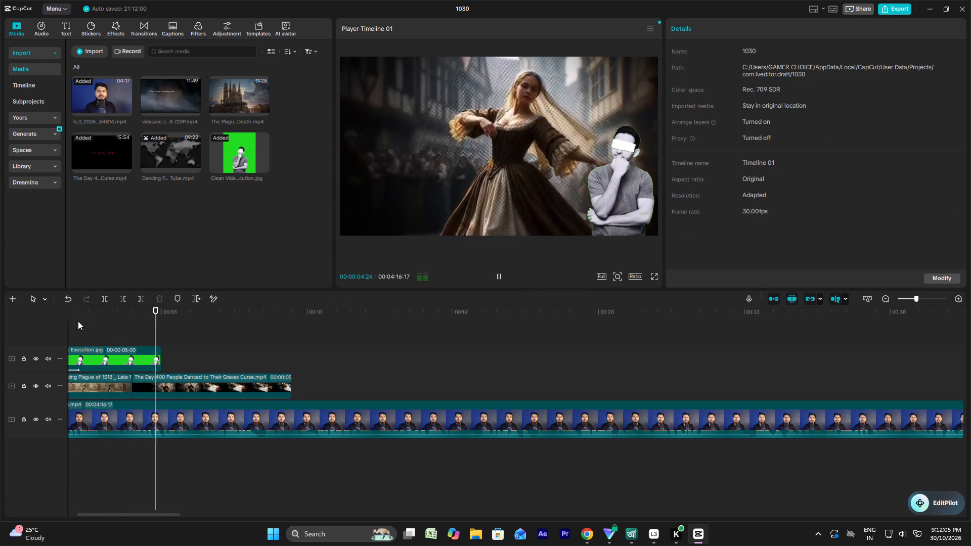
{"action": "key", "text": "space"}
{"action": "left_click", "coordinate": [150, 384]}
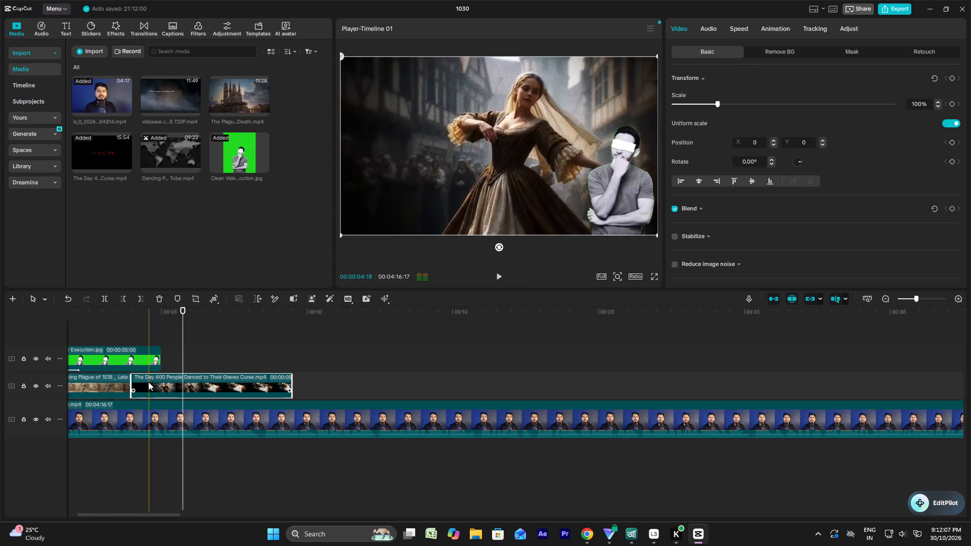
{"action": "left_click_drag", "start_coordinate": [104, 386], "coordinate": [251, 351]}
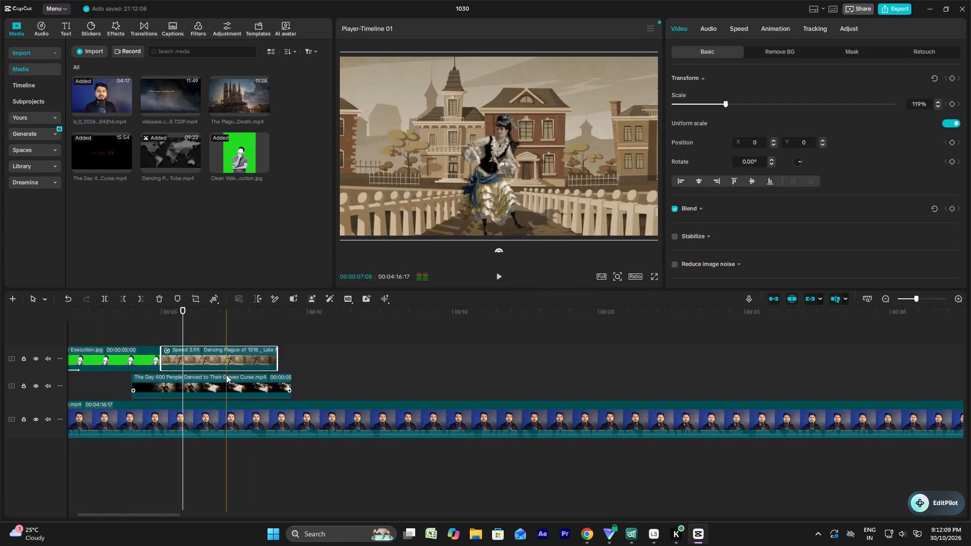
Move The Day 400 People clip to the very start of the timeline beneath the thinking-man image and play it.
{"action": "left_click_drag", "start_coordinate": [219, 382], "coordinate": [143, 381]}
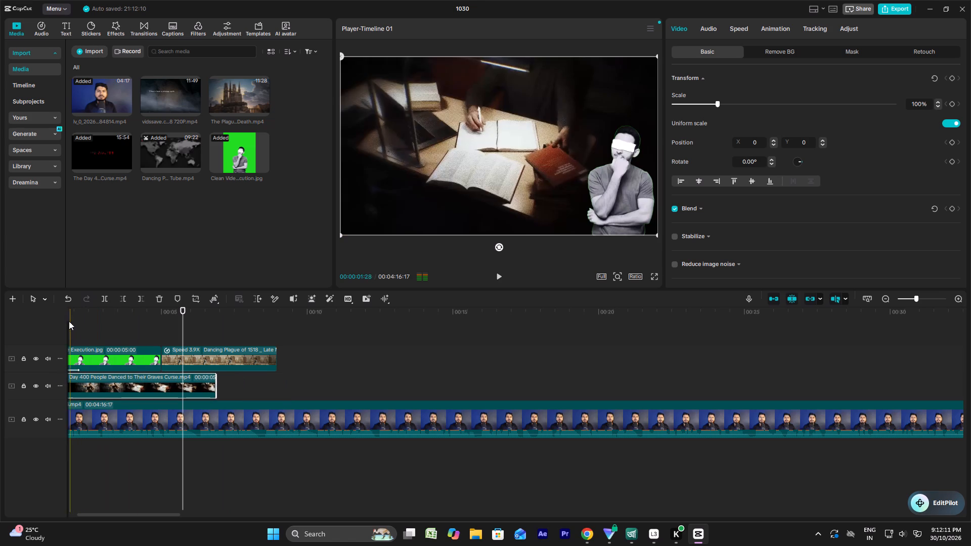
{"action": "left_click", "coordinate": [68, 321]}
{"action": "key", "text": "space"}
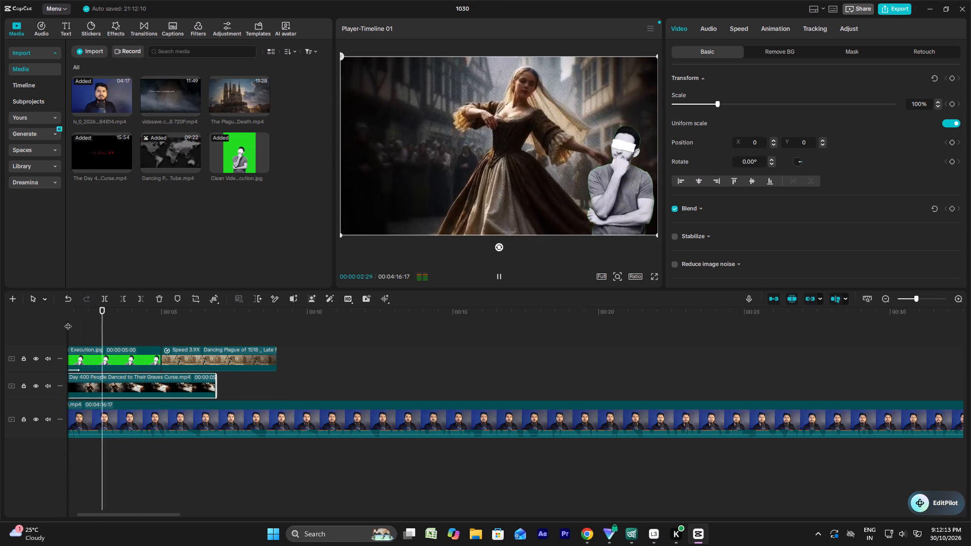
{"action": "key", "text": "Home"}
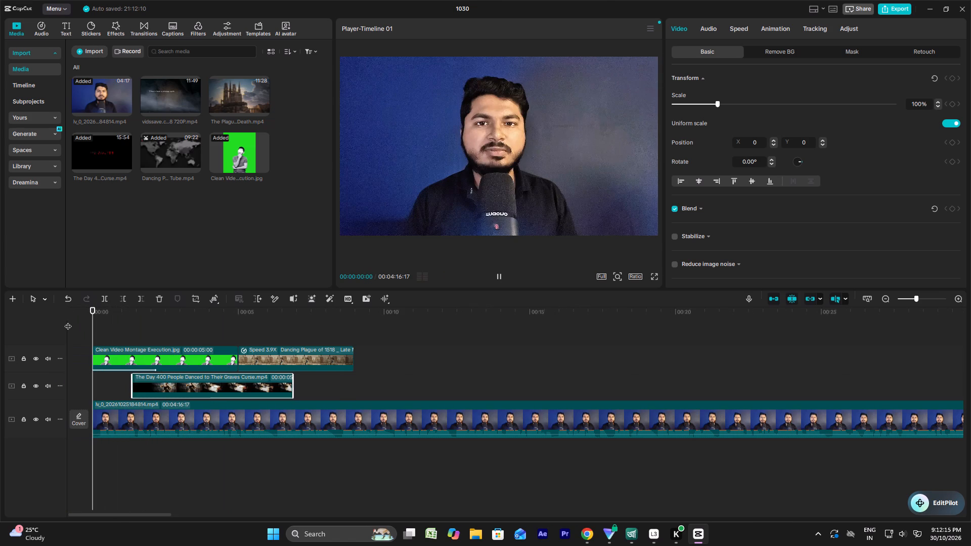
{"action": "left_click_drag", "start_coordinate": [174, 384], "coordinate": [123, 385]}
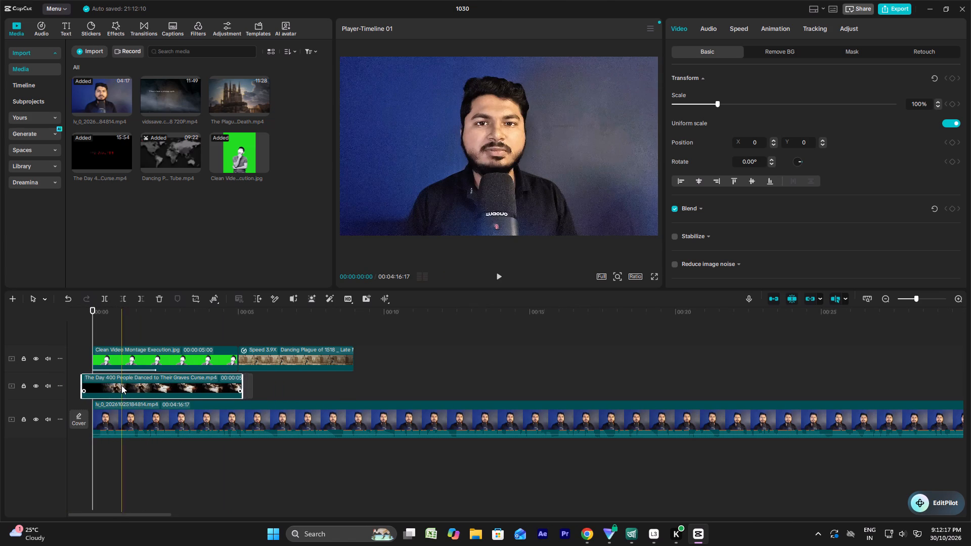
{"action": "key", "text": "space"}
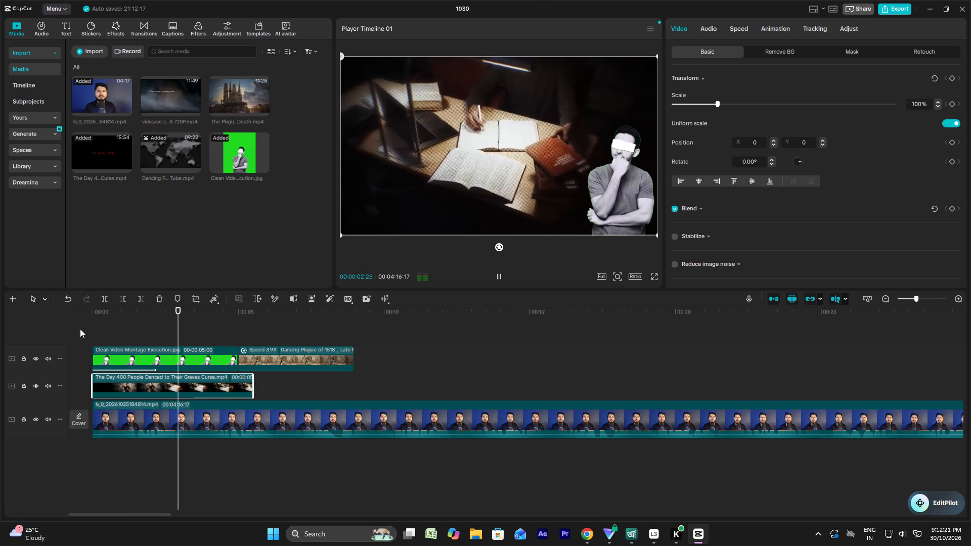
{"action": "key", "text": "space"}
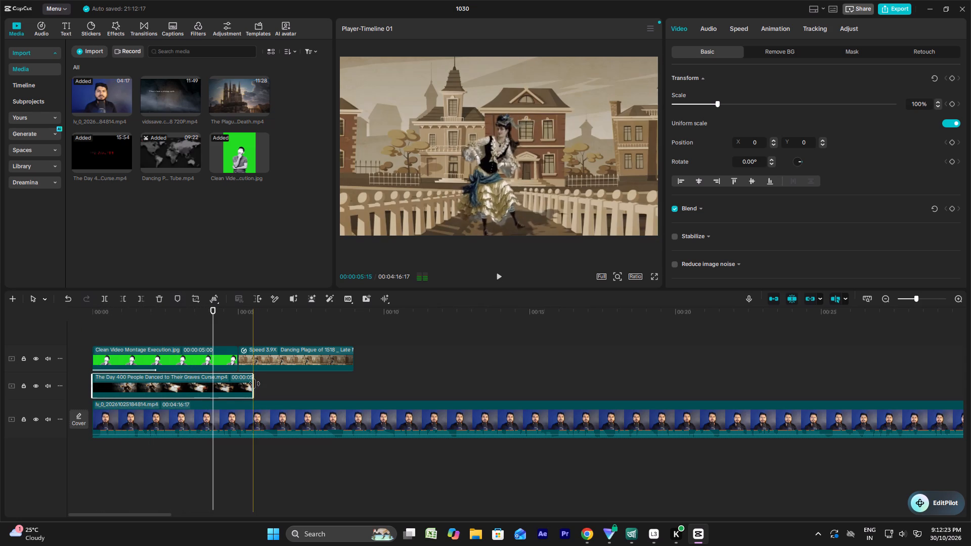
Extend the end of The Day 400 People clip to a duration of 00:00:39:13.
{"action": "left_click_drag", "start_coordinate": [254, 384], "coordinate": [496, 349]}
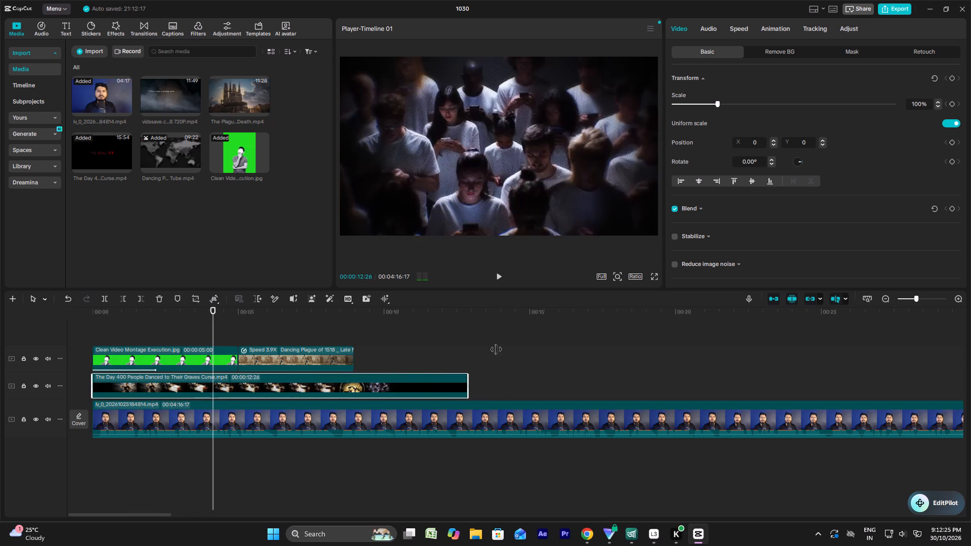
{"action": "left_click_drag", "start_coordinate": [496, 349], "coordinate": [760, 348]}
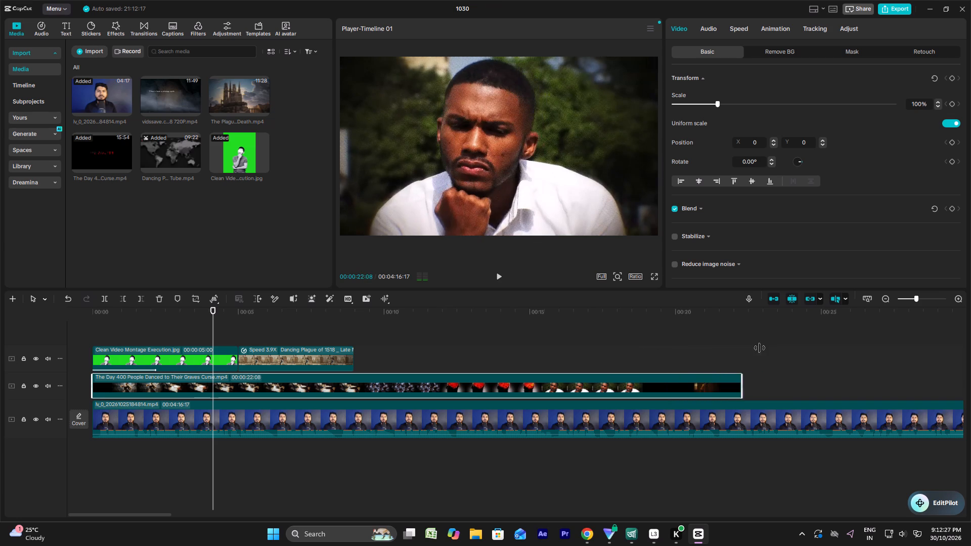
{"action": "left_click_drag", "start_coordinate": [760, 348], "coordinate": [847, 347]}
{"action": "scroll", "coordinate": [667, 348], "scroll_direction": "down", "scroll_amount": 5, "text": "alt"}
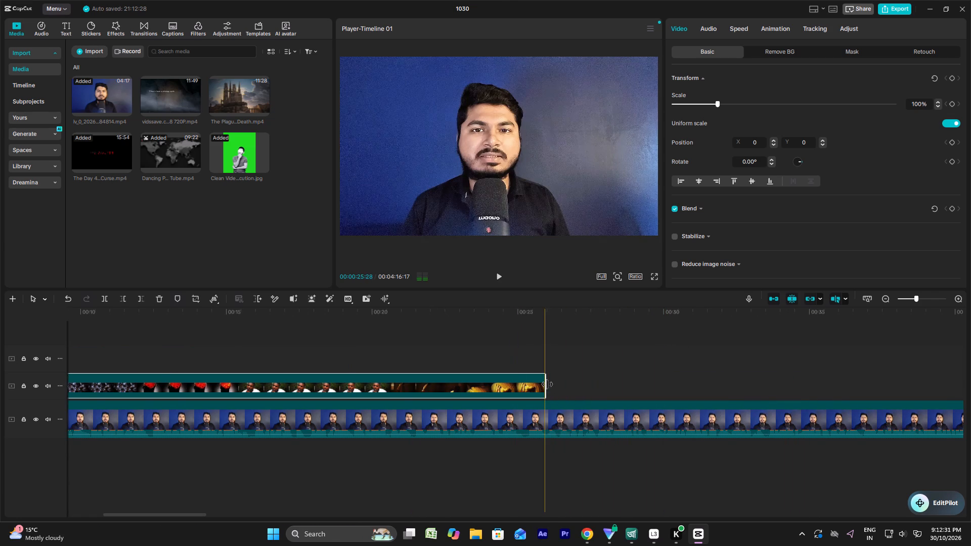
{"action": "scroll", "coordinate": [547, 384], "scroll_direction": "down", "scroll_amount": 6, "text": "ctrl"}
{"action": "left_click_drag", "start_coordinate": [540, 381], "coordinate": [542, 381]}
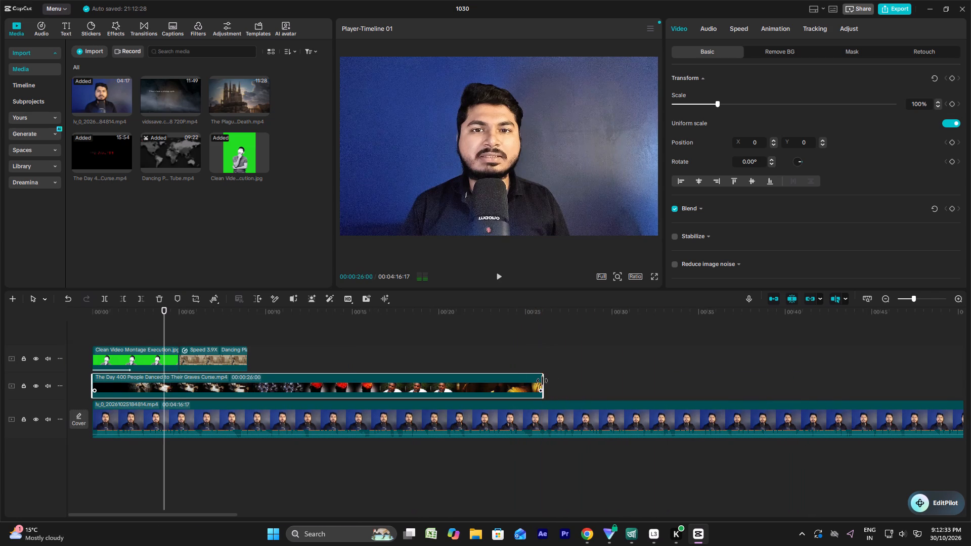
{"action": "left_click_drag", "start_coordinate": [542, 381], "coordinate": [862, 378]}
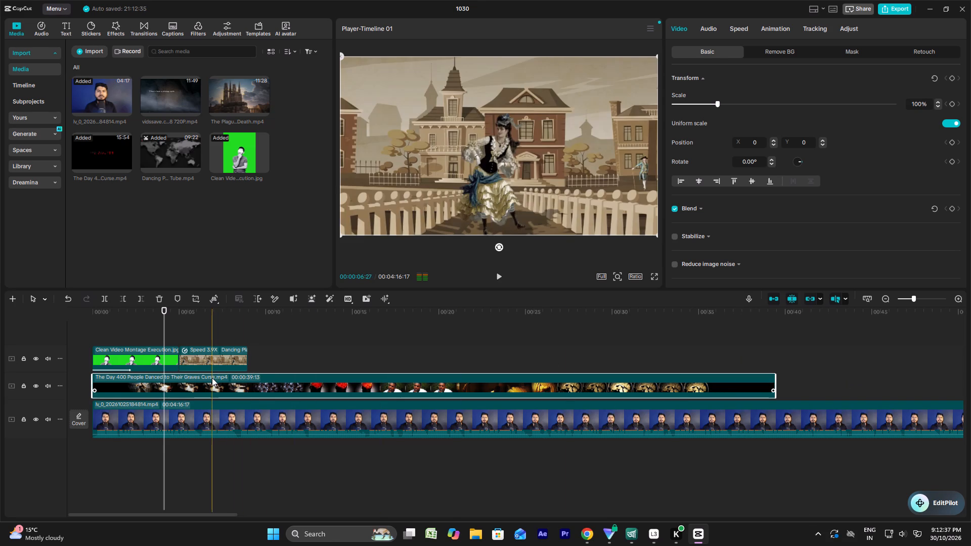
Split The Day 400 People clip at 00:00:05:00, delete the portion after the cut, and replay the opening.
{"action": "left_click", "coordinate": [179, 379]}
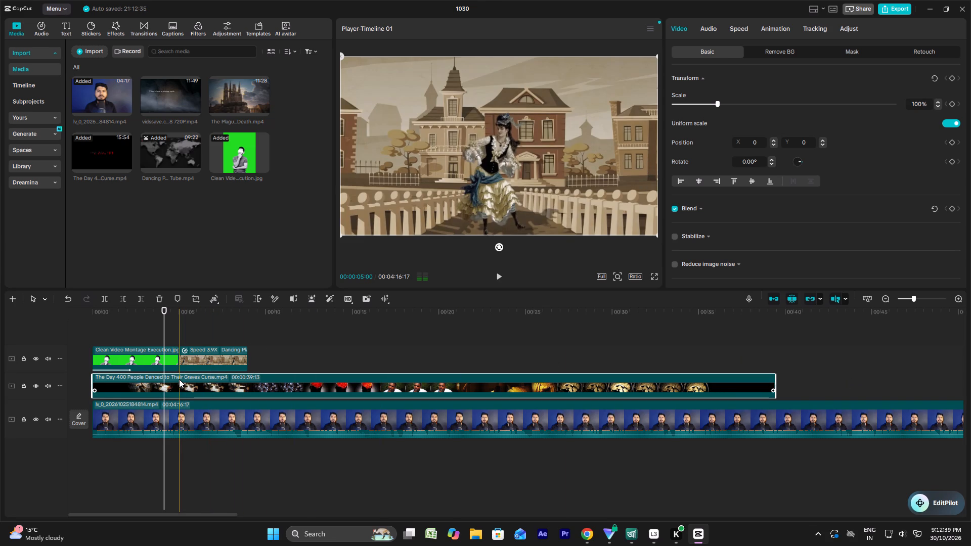
{"action": "key", "text": "ctrl+b"}
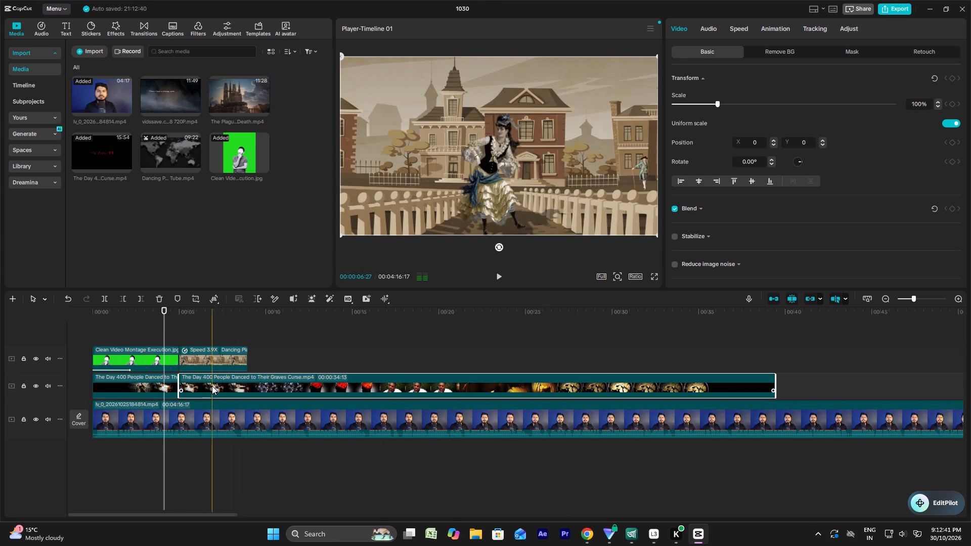
{"action": "key", "text": "Delete"}
{"action": "left_click", "coordinate": [93, 328]}
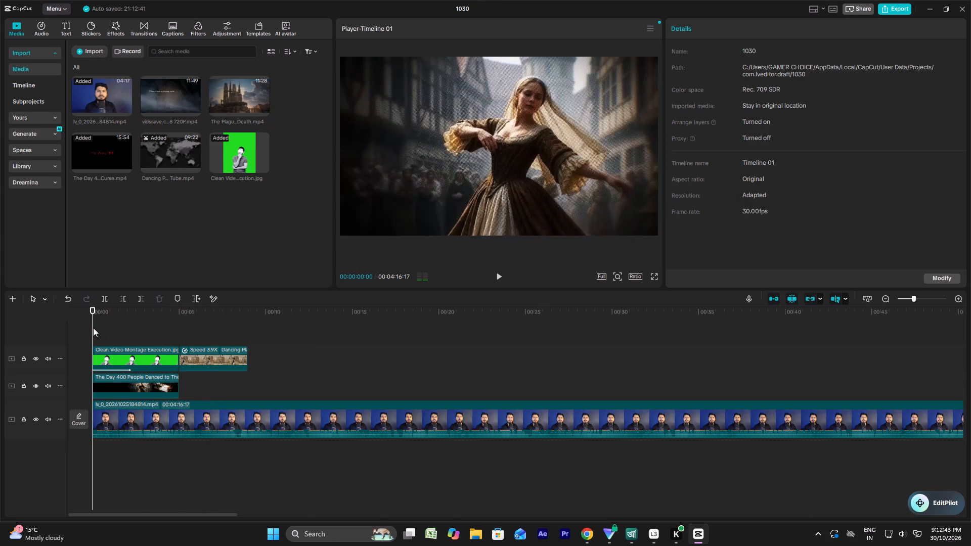
{"action": "key", "text": "space"}
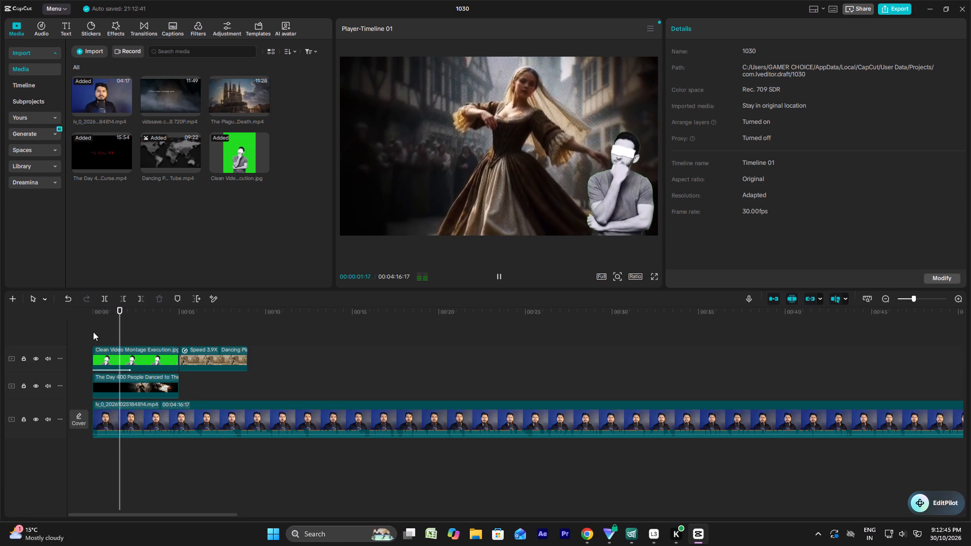
Trim the end of The Day 400 People clip at the timeline start to a duration of about 2.2 s.
{"action": "key", "text": "space"}
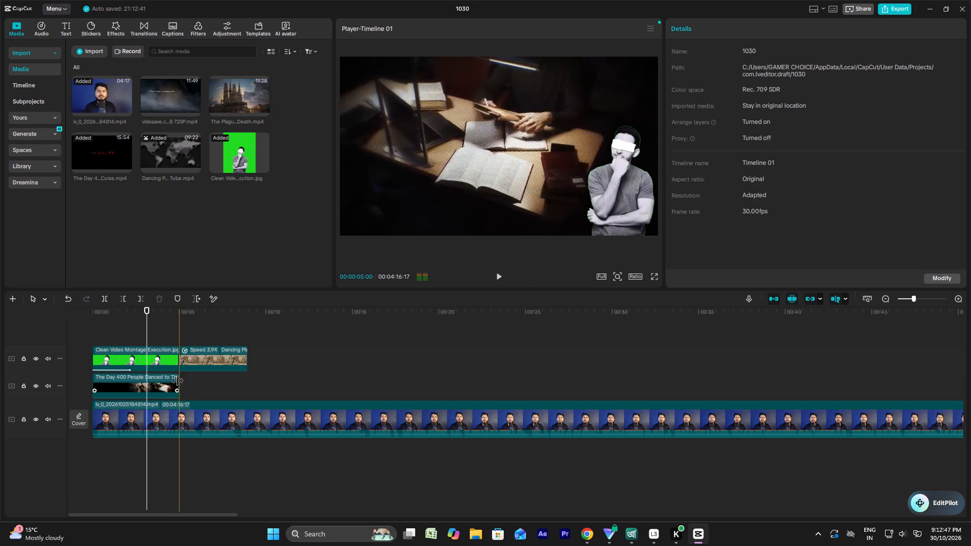
{"action": "left_click_drag", "start_coordinate": [179, 381], "coordinate": [140, 380]}
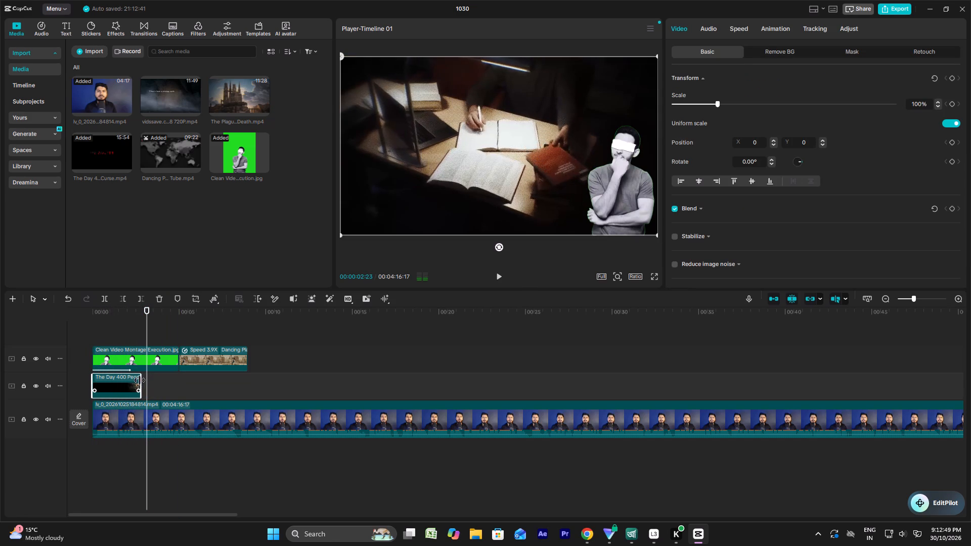
{"action": "left_click_drag", "start_coordinate": [140, 380], "coordinate": [132, 382]}
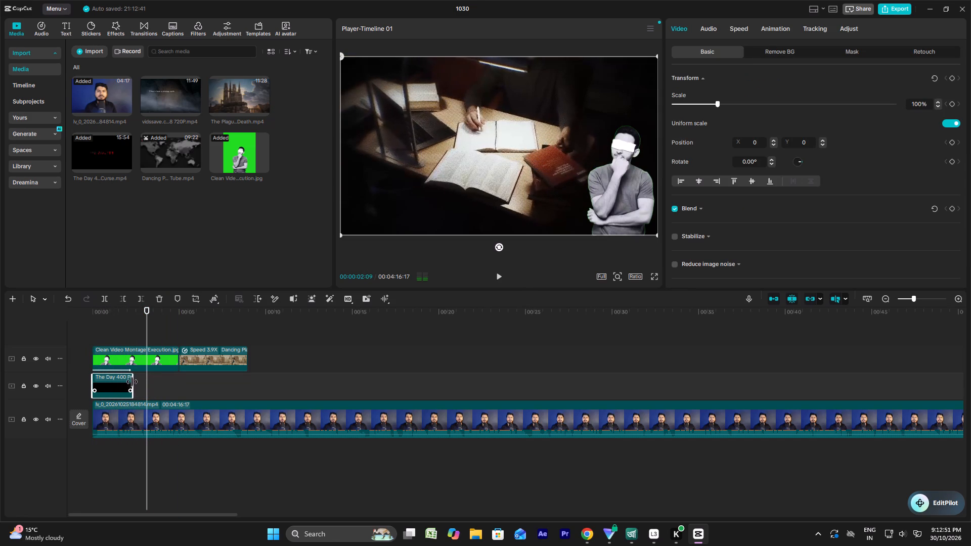
{"action": "left_click_drag", "start_coordinate": [132, 382], "coordinate": [130, 382]}
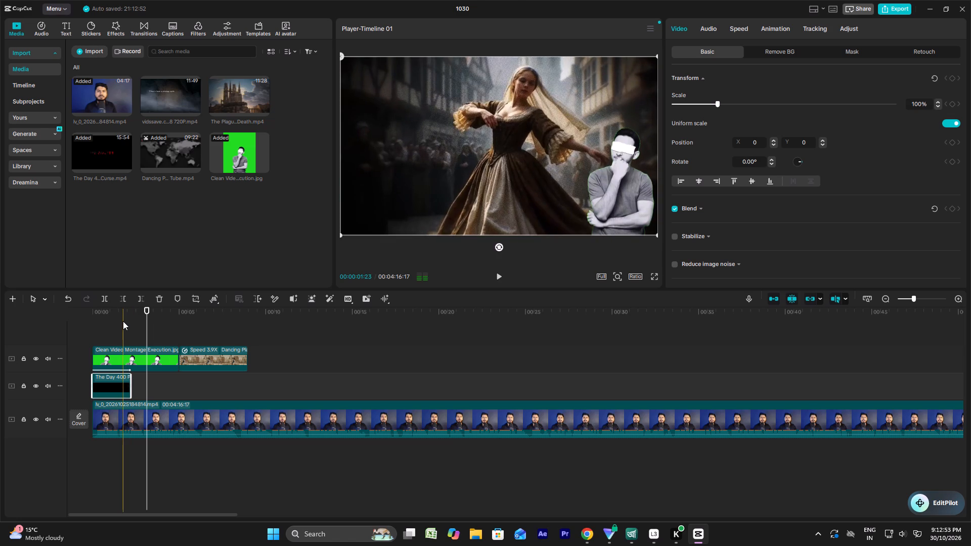
{"action": "left_click", "coordinate": [220, 81]}
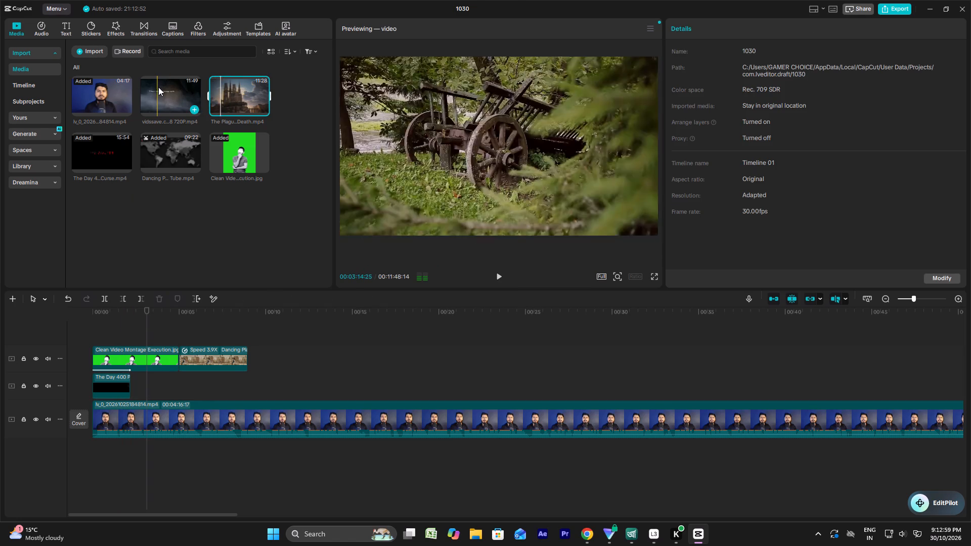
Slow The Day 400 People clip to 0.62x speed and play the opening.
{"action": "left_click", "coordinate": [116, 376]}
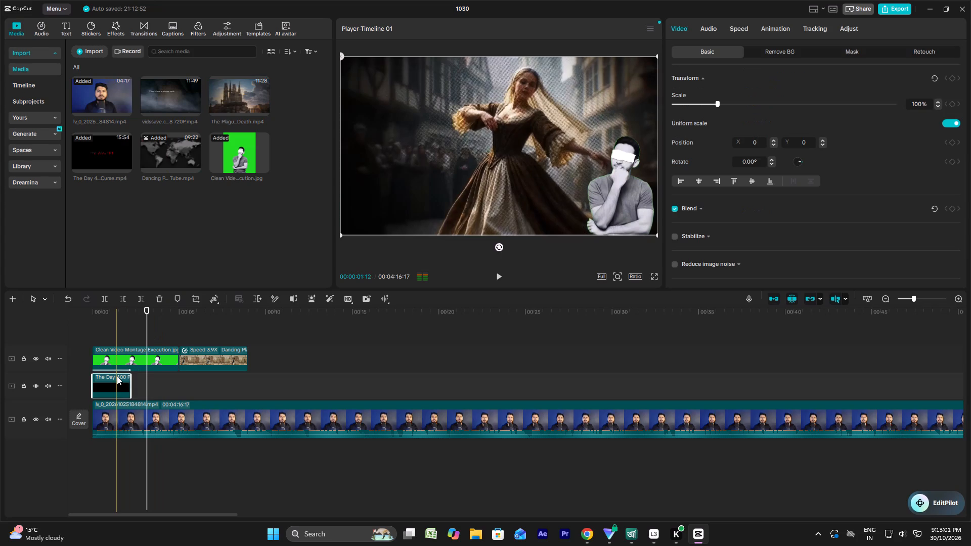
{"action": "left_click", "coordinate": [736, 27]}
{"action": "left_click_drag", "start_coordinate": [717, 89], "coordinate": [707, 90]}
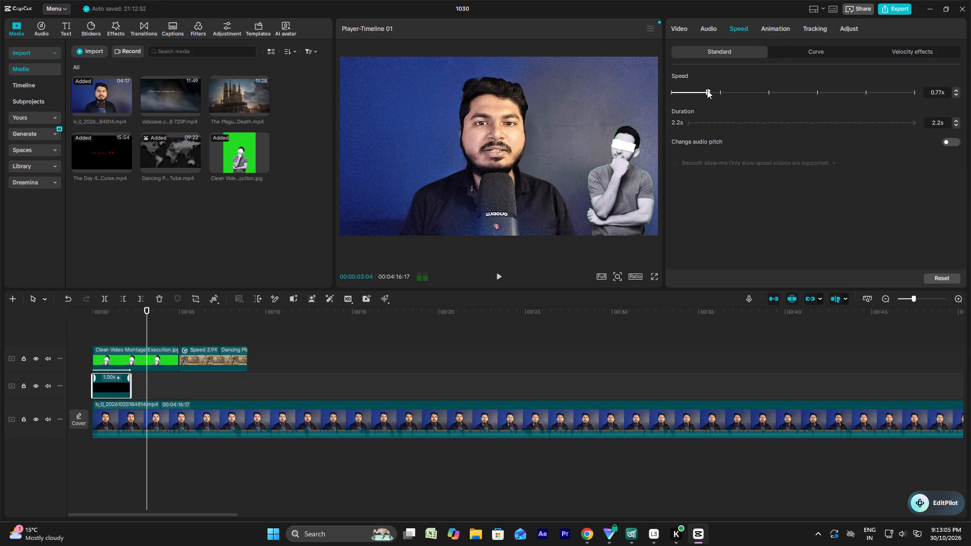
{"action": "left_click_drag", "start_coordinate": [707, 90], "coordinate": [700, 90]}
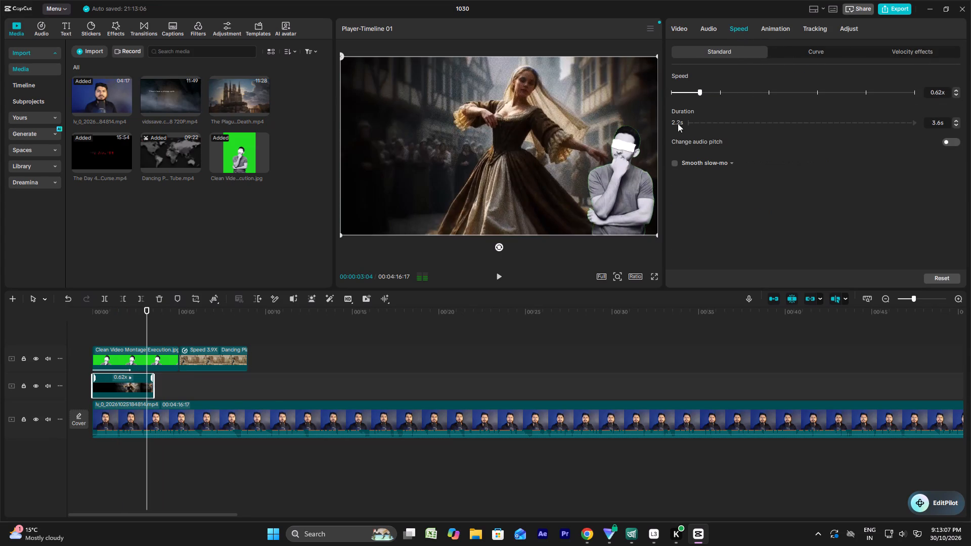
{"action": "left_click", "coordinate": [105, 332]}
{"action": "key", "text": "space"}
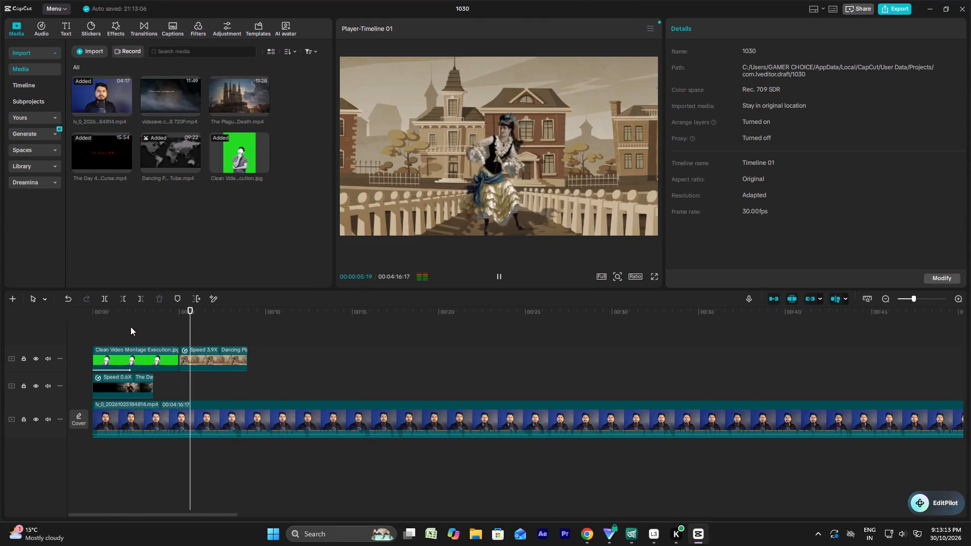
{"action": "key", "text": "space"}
Slow The Day 400 People clip to 0.37x speed, replay it, and enable Smooth slow-mo with frame blending.
{"action": "left_click", "coordinate": [136, 380]}
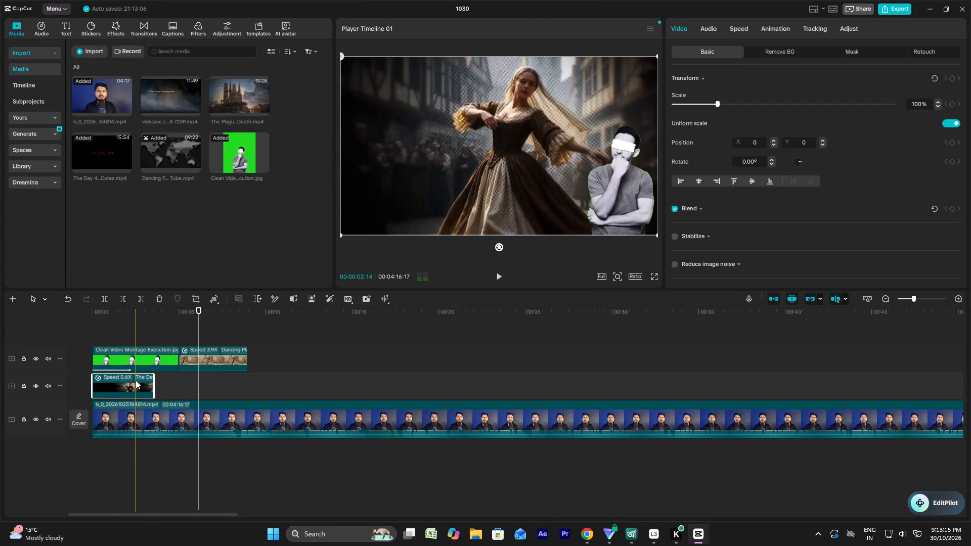
{"action": "left_click", "coordinate": [738, 27]}
{"action": "left_click", "coordinate": [690, 93]}
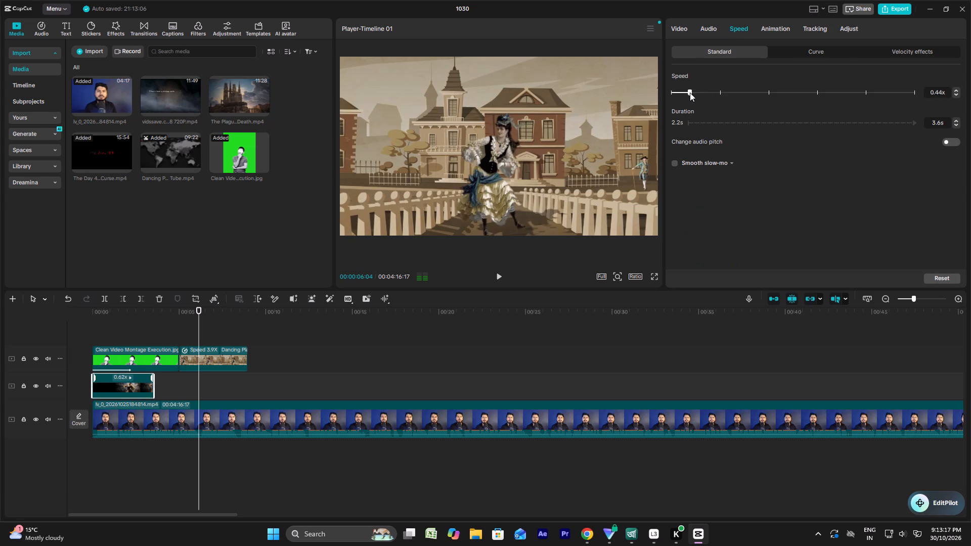
{"action": "left_click", "coordinate": [684, 93]}
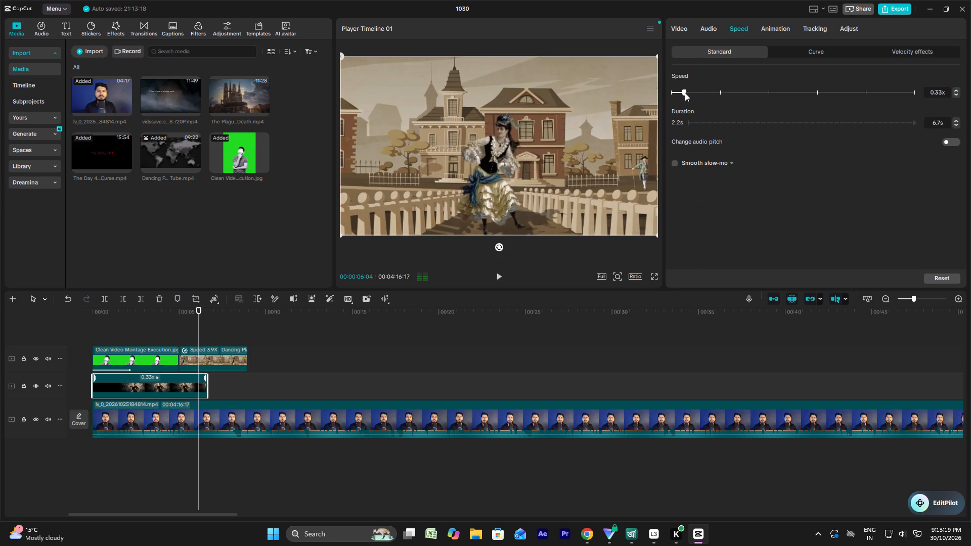
{"action": "left_click", "coordinate": [685, 93]}
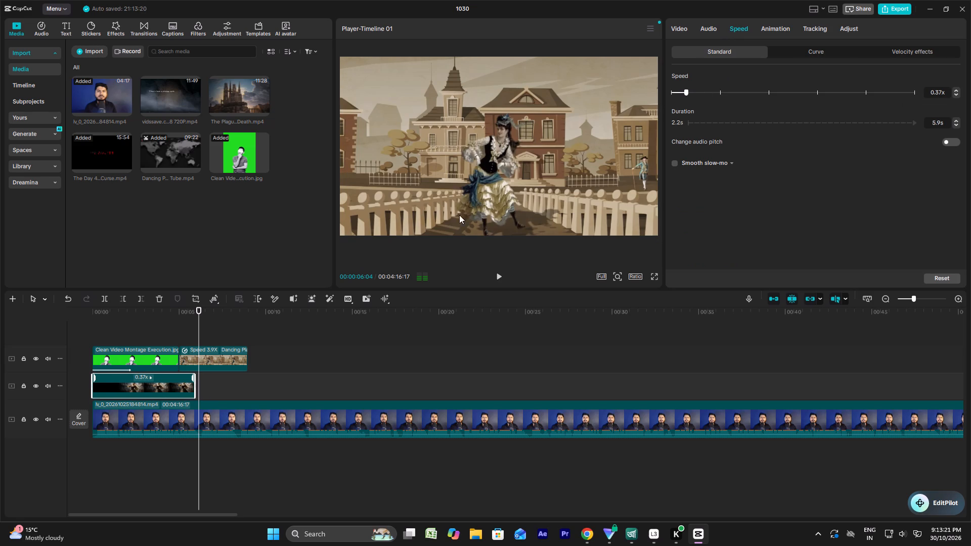
{"action": "left_click", "coordinate": [118, 320]}
{"action": "key", "text": "space"}
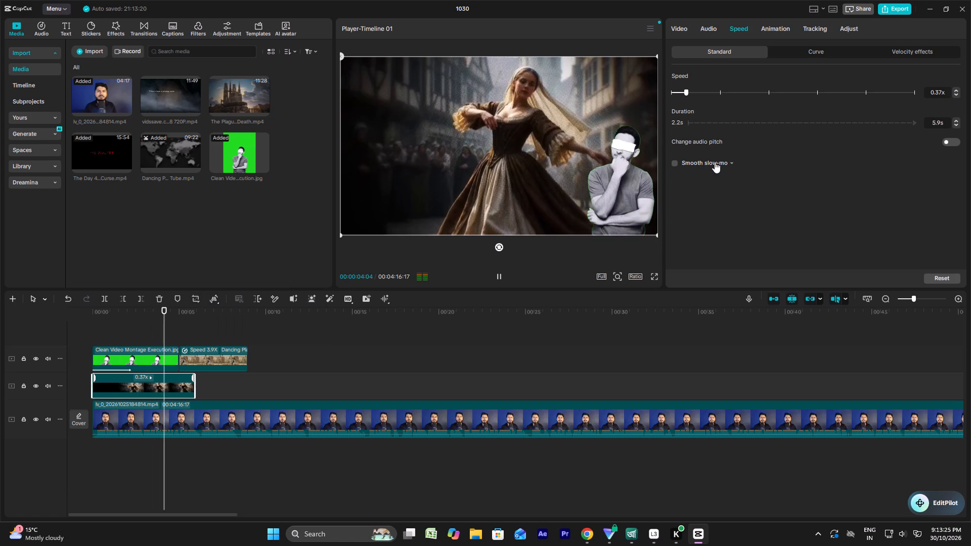
{"action": "left_click", "coordinate": [676, 162]}
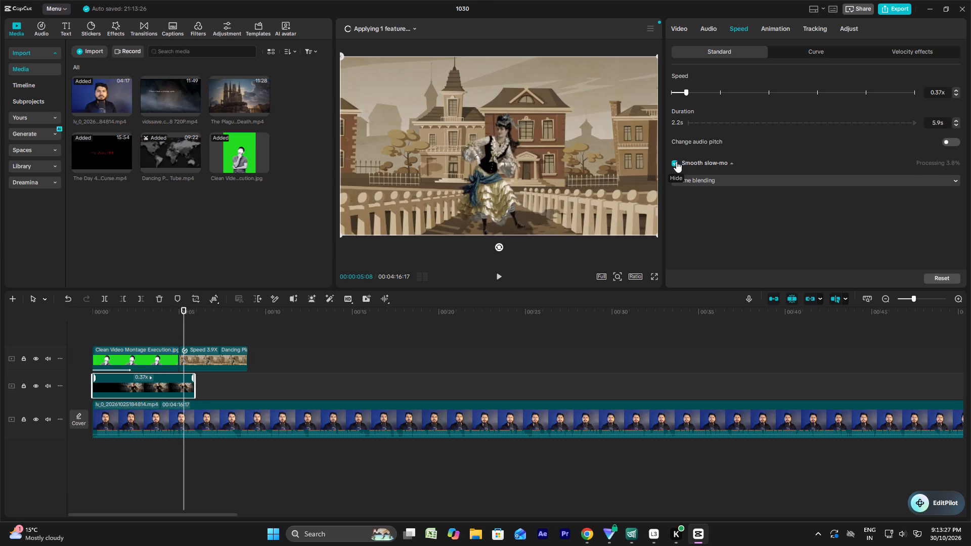
Move the Dancing Plague clip onto The Day 400 People clip's track, directly after it, and replay the sequence.
{"action": "left_click_drag", "start_coordinate": [217, 358], "coordinate": [247, 370]}
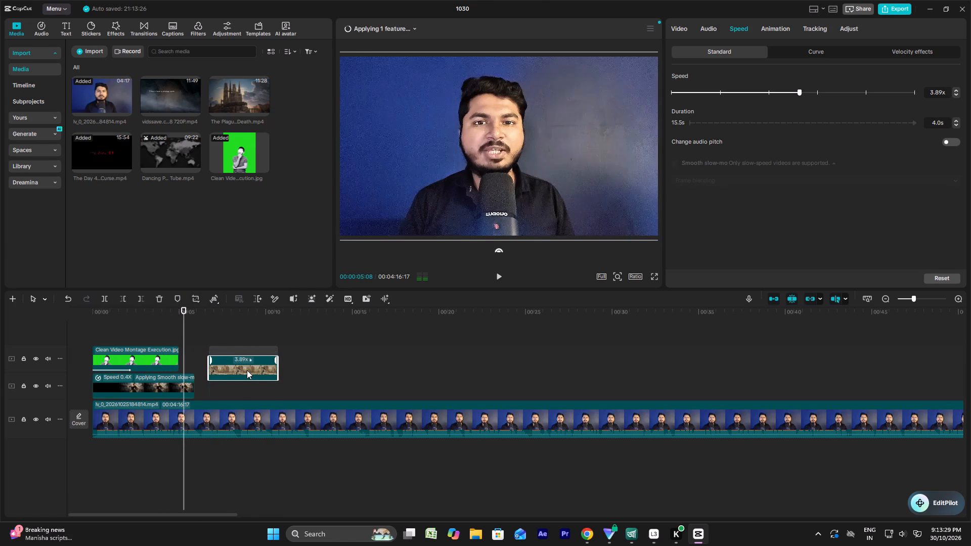
{"action": "left_click_drag", "start_coordinate": [247, 370], "coordinate": [236, 381]}
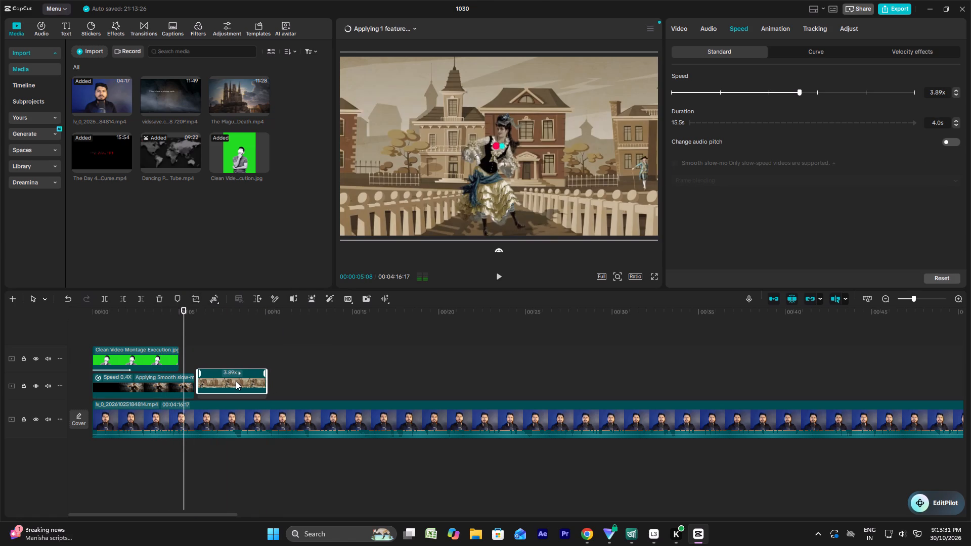
{"action": "left_click_drag", "start_coordinate": [236, 381], "coordinate": [234, 382]}
{"action": "left_click", "coordinate": [124, 332]}
{"action": "key", "text": "space"}
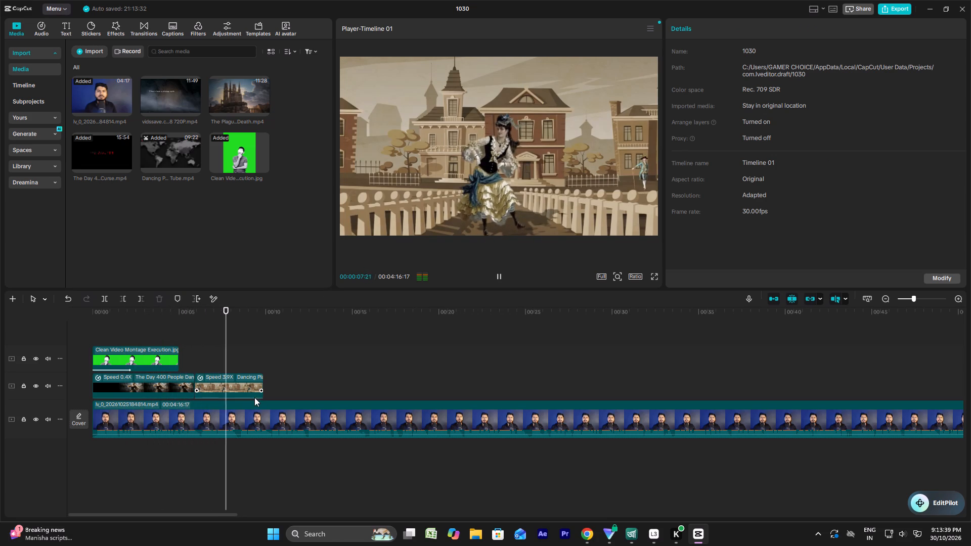
{"action": "key", "text": "space"}
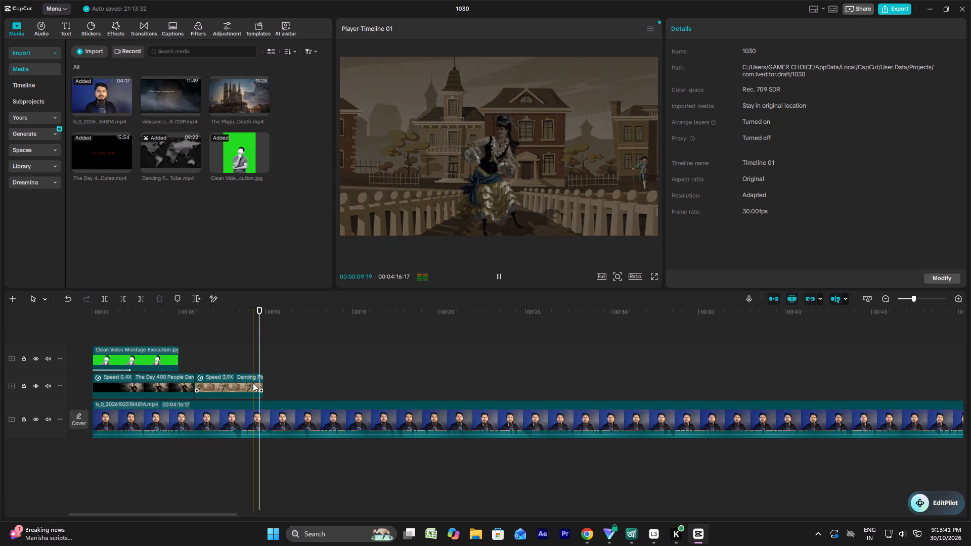
Trim the end of the Dancing Plague clip back to 00:00:07:09, replaying it to judge the cut.
{"action": "left_click_drag", "start_coordinate": [262, 378], "coordinate": [235, 373]}
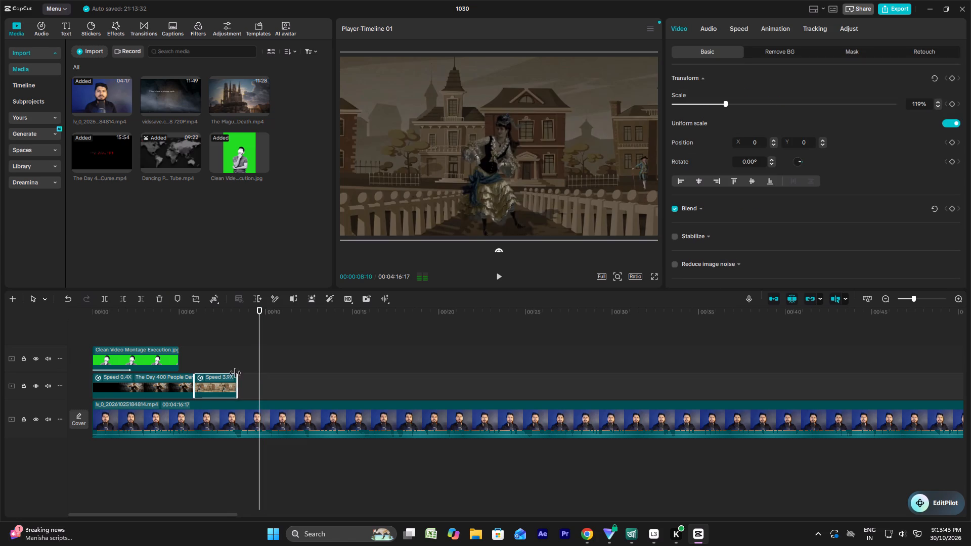
{"action": "left_click_drag", "start_coordinate": [235, 373], "coordinate": [231, 373]}
{"action": "left_click", "coordinate": [199, 356]}
{"action": "key", "text": "space"}
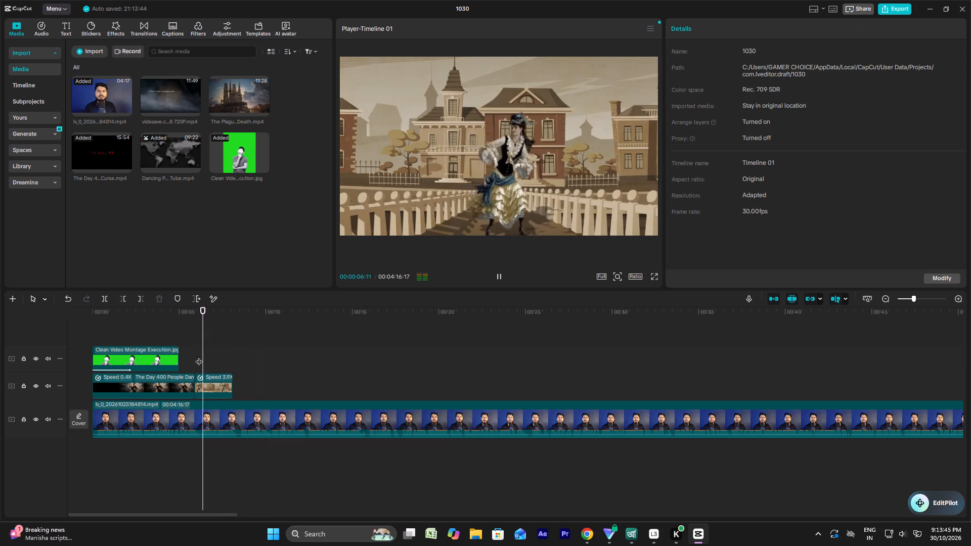
{"action": "key", "text": "space"}
{"action": "left_click_drag", "start_coordinate": [232, 381], "coordinate": [217, 381]}
{"action": "left_click", "coordinate": [202, 209]}
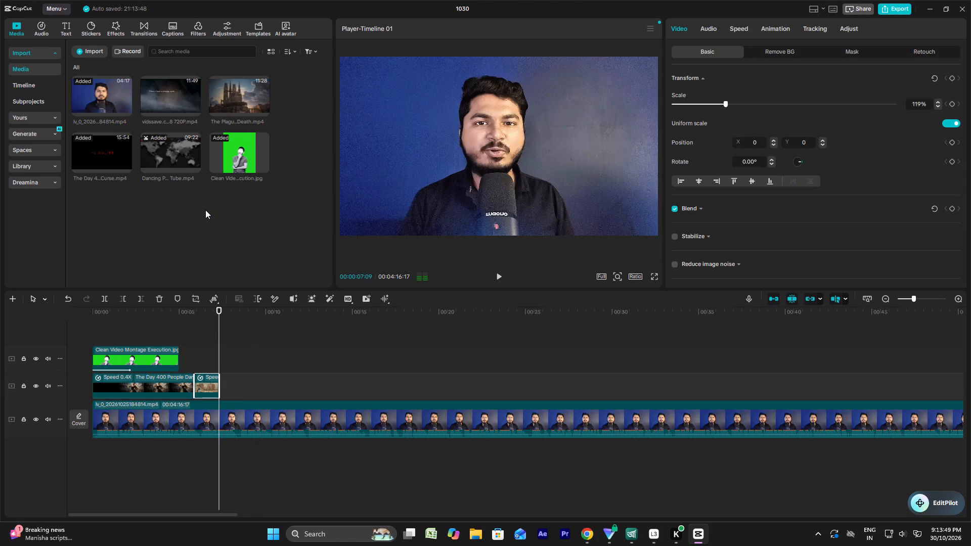
Add The Plague That Made People Dance Themselves to Death video to the lower overlay track, starting at about 00:00:13.
{"action": "left_click", "coordinate": [241, 98]}
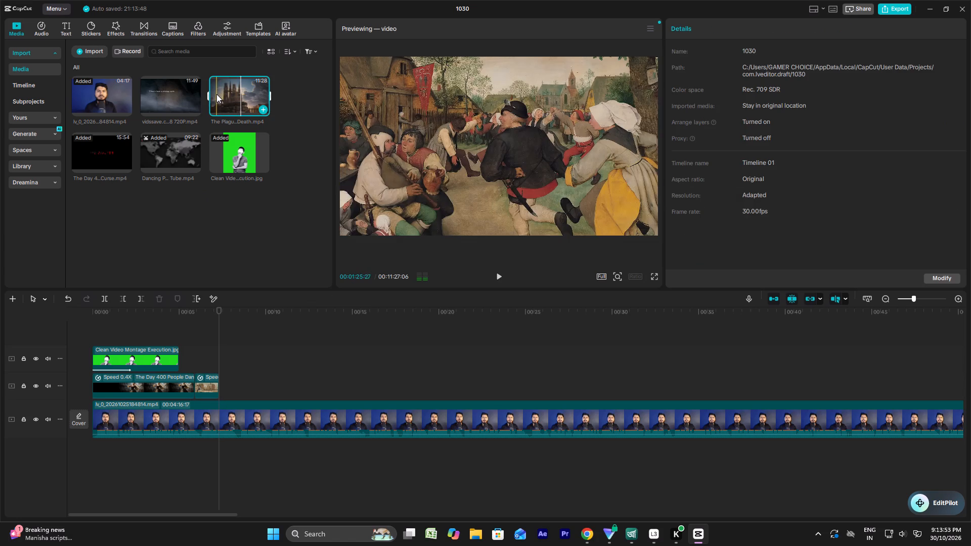
{"action": "left_click_drag", "start_coordinate": [217, 93], "coordinate": [314, 377]}
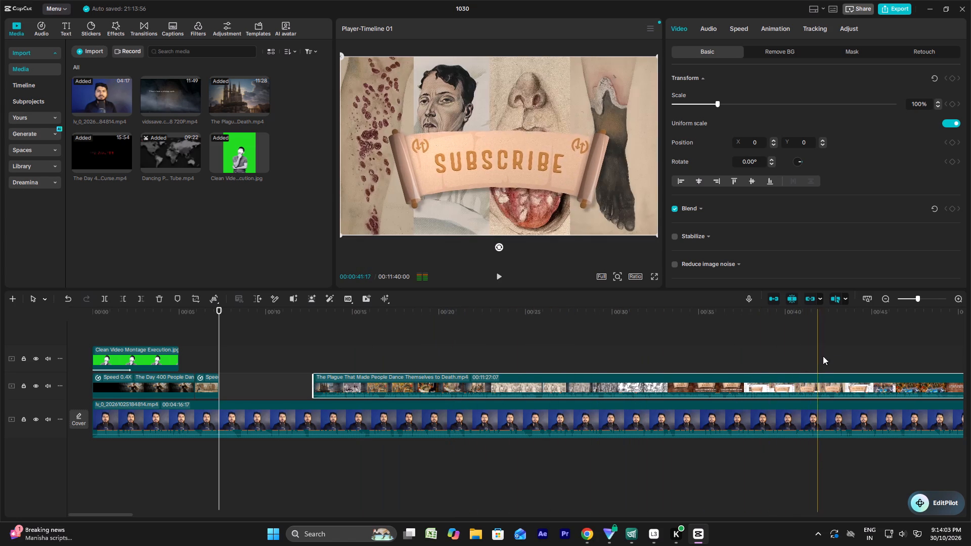
Skim The Plague That Made People Dance Themselves to Death clip from about 00:00:41 to its end for footage matching the narration.
{"action": "scroll", "coordinate": [848, 357], "scroll_direction": "down", "scroll_amount": 3, "text": "alt"}
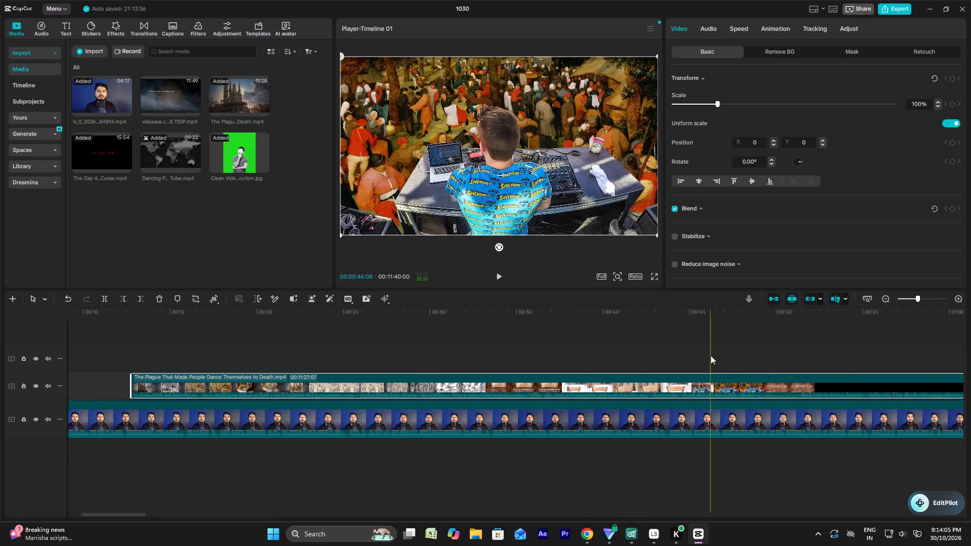
{"action": "scroll", "coordinate": [705, 356], "scroll_direction": "down", "scroll_amount": 4}
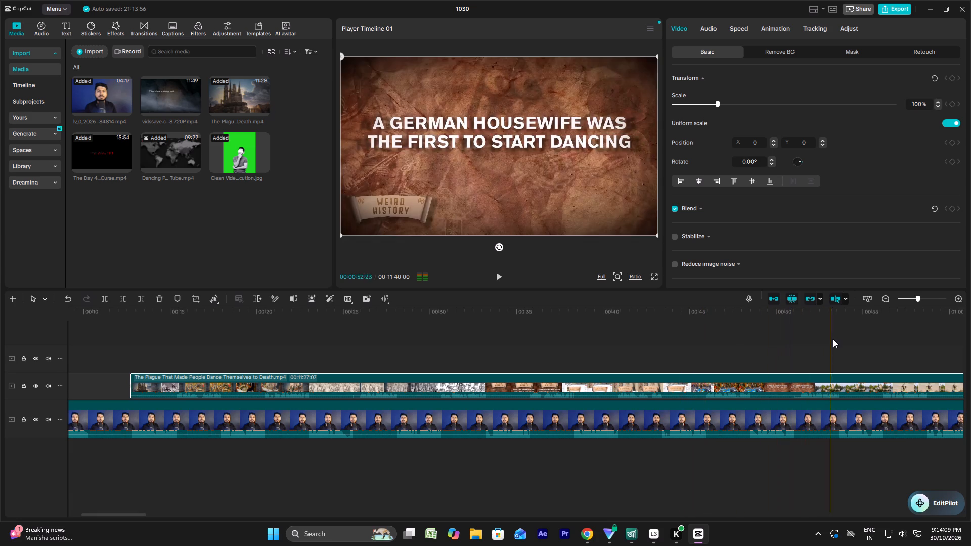
{"action": "scroll", "coordinate": [752, 363], "scroll_direction": "down", "scroll_amount": 5}
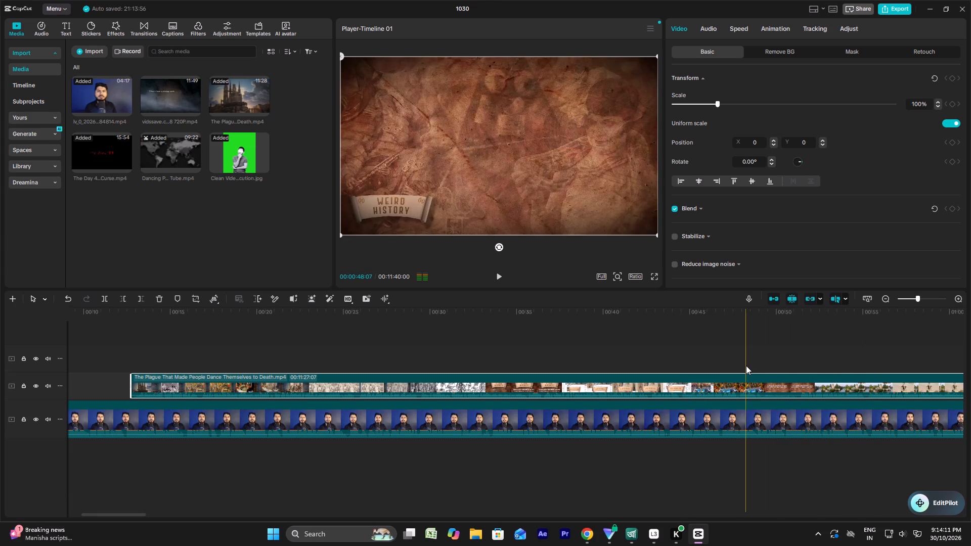
{"action": "scroll", "coordinate": [746, 366], "scroll_direction": "down", "scroll_amount": 5, "text": "alt"}
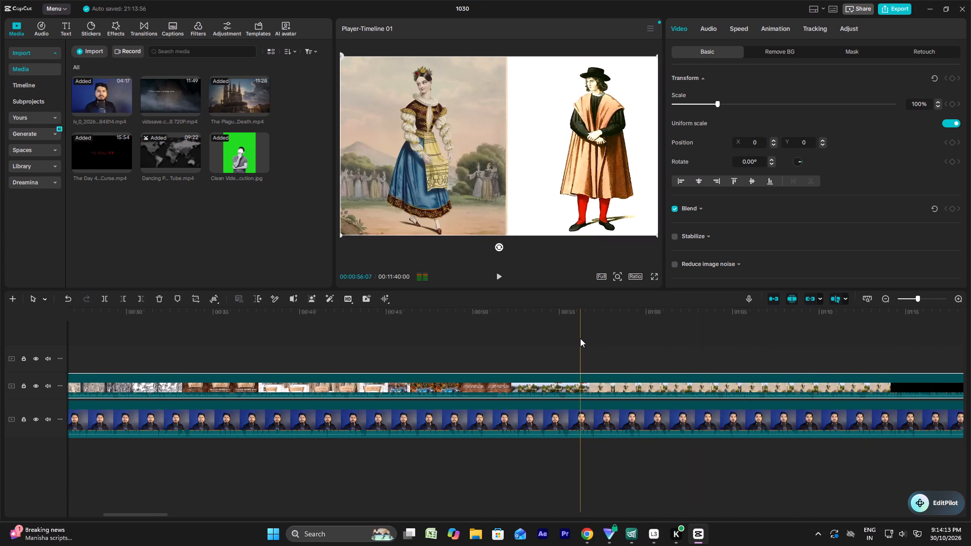
{"action": "scroll", "coordinate": [660, 341], "scroll_direction": "down", "scroll_amount": 3, "text": "alt"}
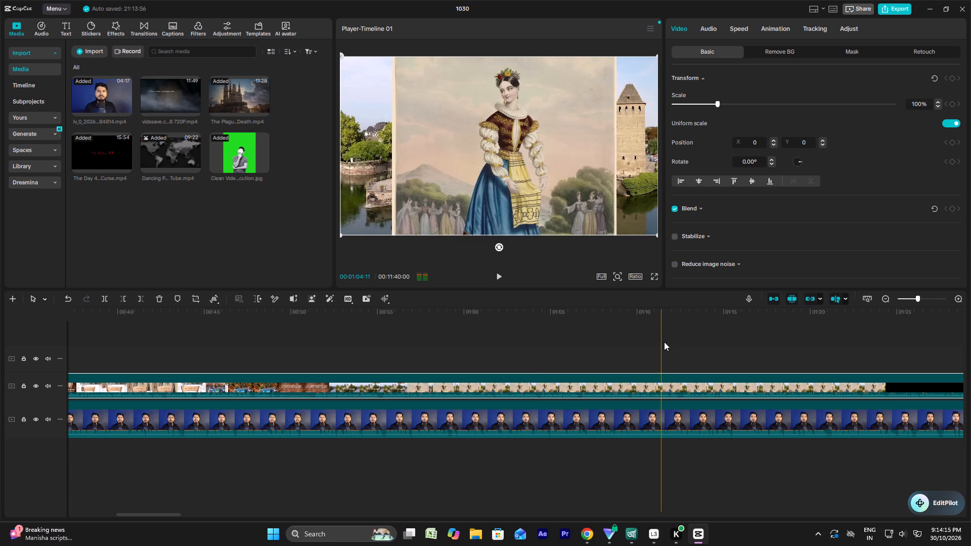
{"action": "scroll", "coordinate": [797, 342], "scroll_direction": "down", "scroll_amount": 4, "text": "alt"}
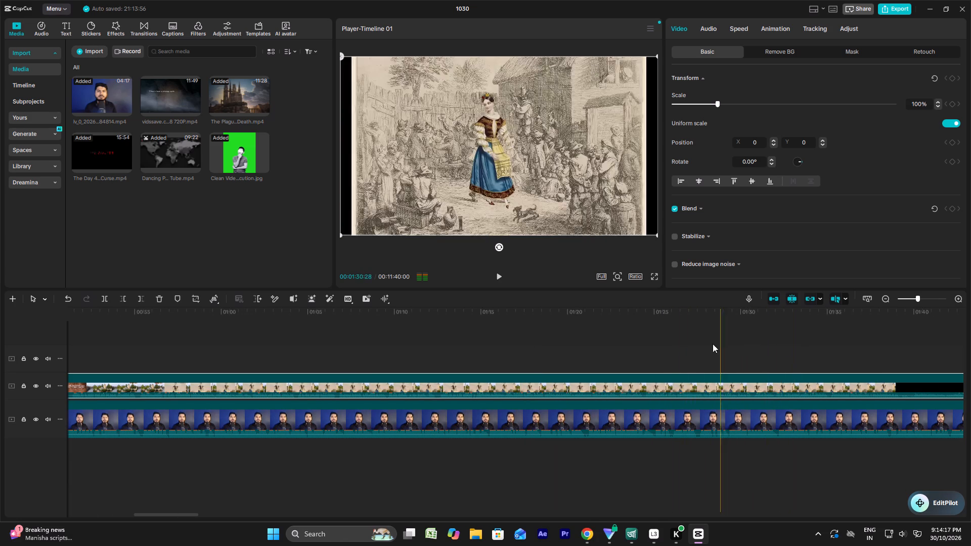
{"action": "scroll", "coordinate": [771, 336], "scroll_direction": "down", "scroll_amount": 4, "text": "alt"}
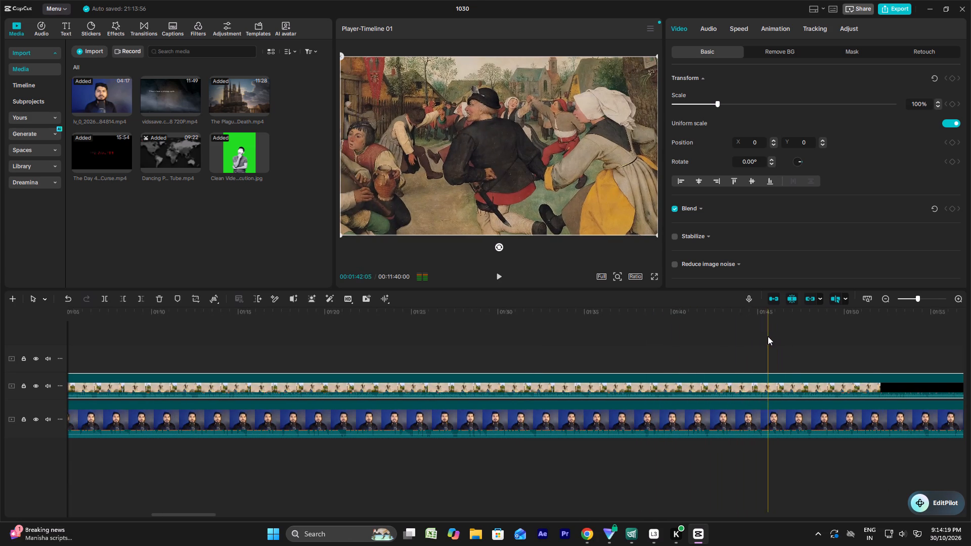
{"action": "scroll", "coordinate": [723, 336], "scroll_direction": "down", "scroll_amount": 4, "text": "alt"}
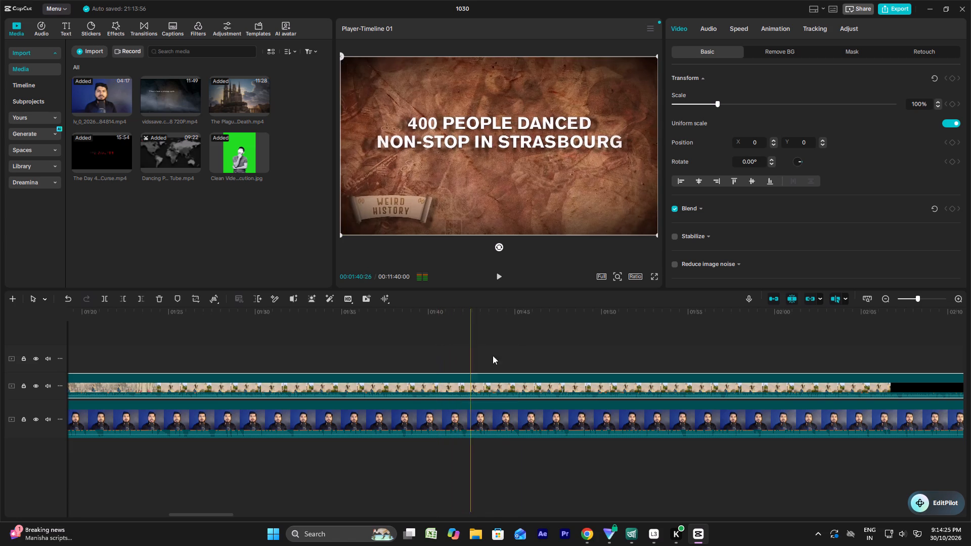
{"action": "scroll", "coordinate": [654, 352], "scroll_direction": "down", "scroll_amount": 5}
{"action": "scroll", "coordinate": [657, 353], "scroll_direction": "down", "scroll_amount": 5, "text": "alt"}
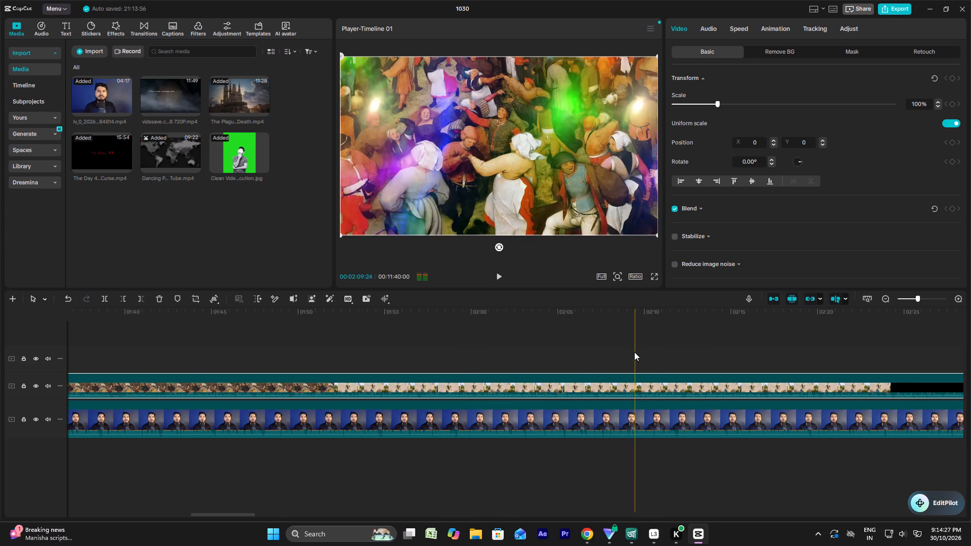
{"action": "scroll", "coordinate": [627, 352], "scroll_direction": "down", "scroll_amount": 11, "text": "alt"}
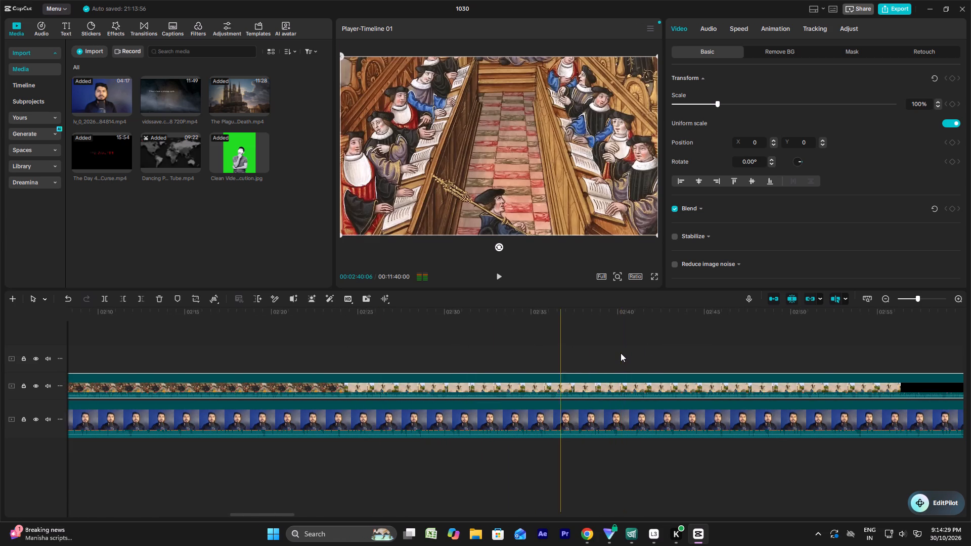
{"action": "scroll", "coordinate": [621, 353], "scroll_direction": "down", "scroll_amount": 17, "text": "alt"}
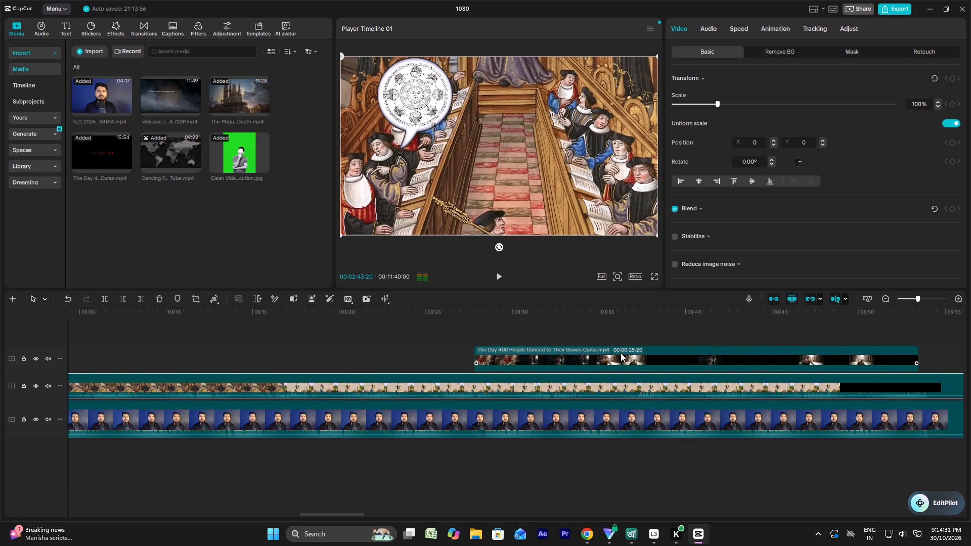
{"action": "scroll", "coordinate": [621, 353], "scroll_direction": "down", "scroll_amount": 5, "text": "alt"}
{"action": "scroll", "coordinate": [556, 370], "scroll_direction": "down", "scroll_amount": 2, "text": "alt"}
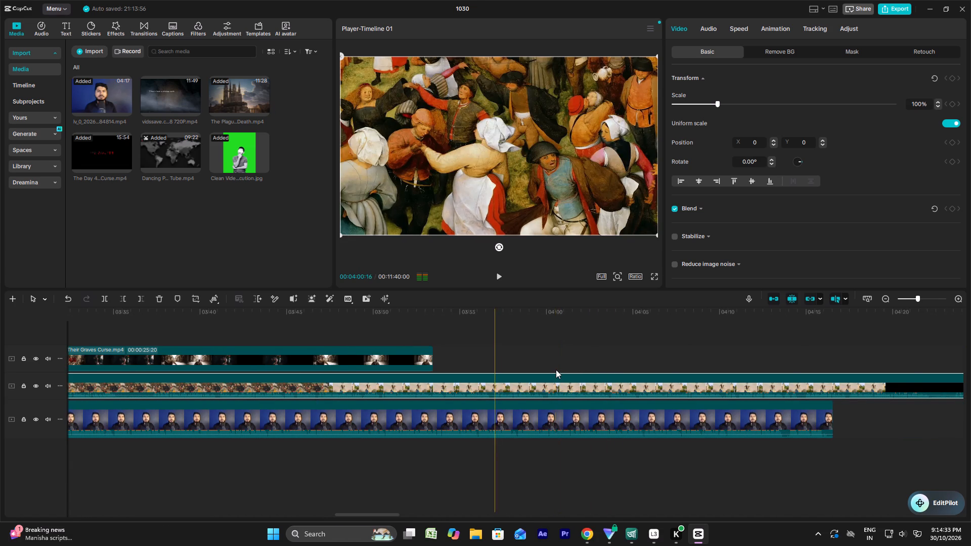
{"action": "scroll", "coordinate": [556, 370], "scroll_direction": "down", "scroll_amount": 16, "text": "alt"}
{"action": "scroll", "coordinate": [553, 367], "scroll_direction": "down", "scroll_amount": 4, "text": "ctrl"}
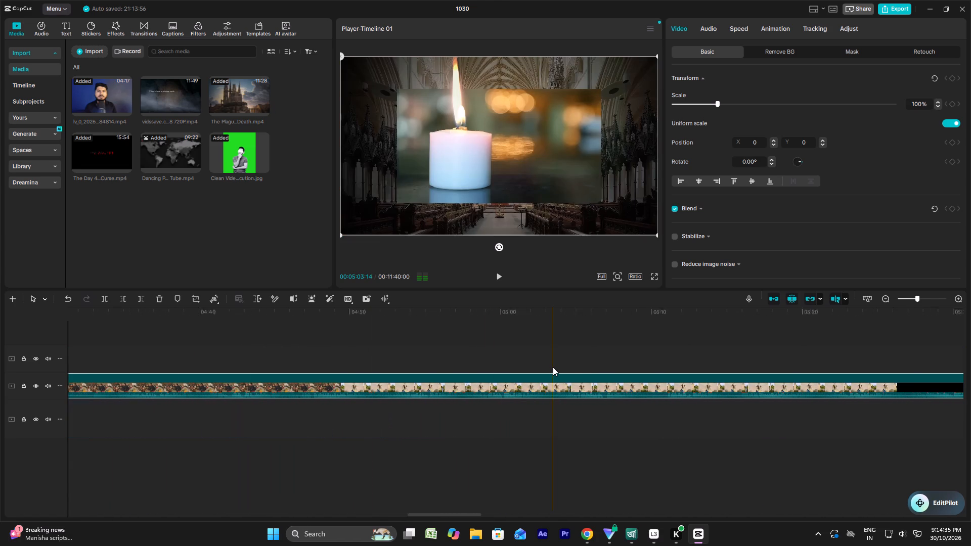
{"action": "scroll", "coordinate": [553, 367], "scroll_direction": "down", "scroll_amount": 2, "text": "ctrl"}
{"action": "scroll", "coordinate": [553, 367], "scroll_direction": "down", "scroll_amount": 6, "text": "alt"}
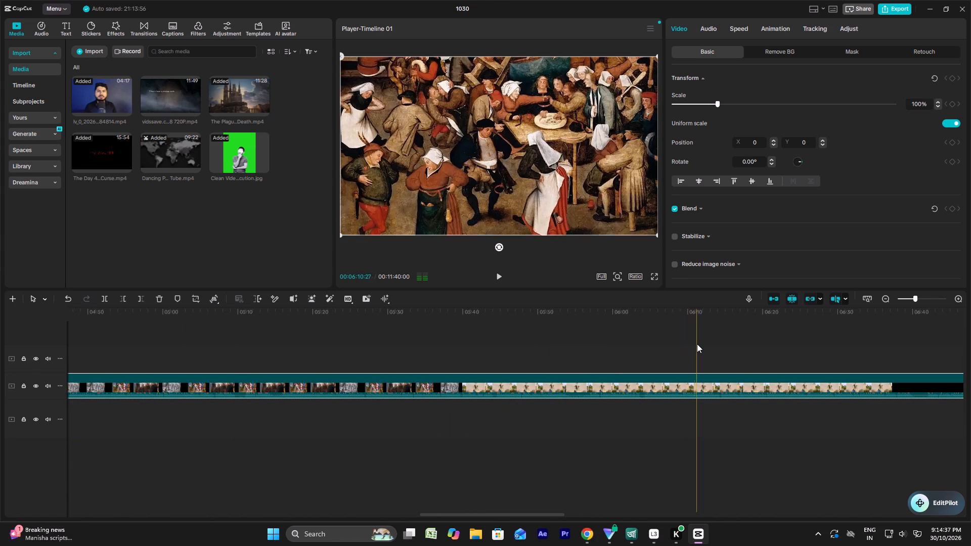
{"action": "scroll", "coordinate": [697, 344], "scroll_direction": "down", "scroll_amount": 5, "text": "ctrl"}
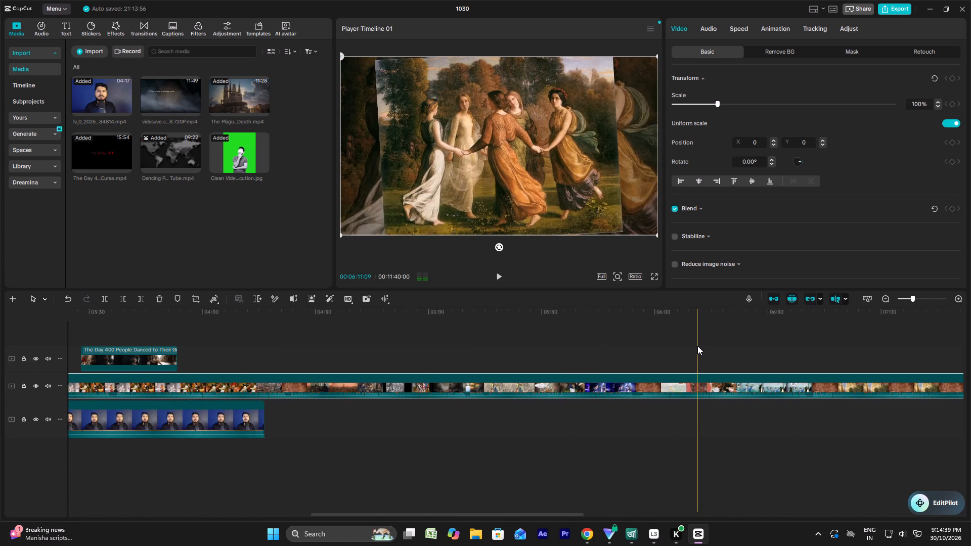
{"action": "scroll", "coordinate": [697, 346], "scroll_direction": "down", "scroll_amount": 6, "text": "ctrl"}
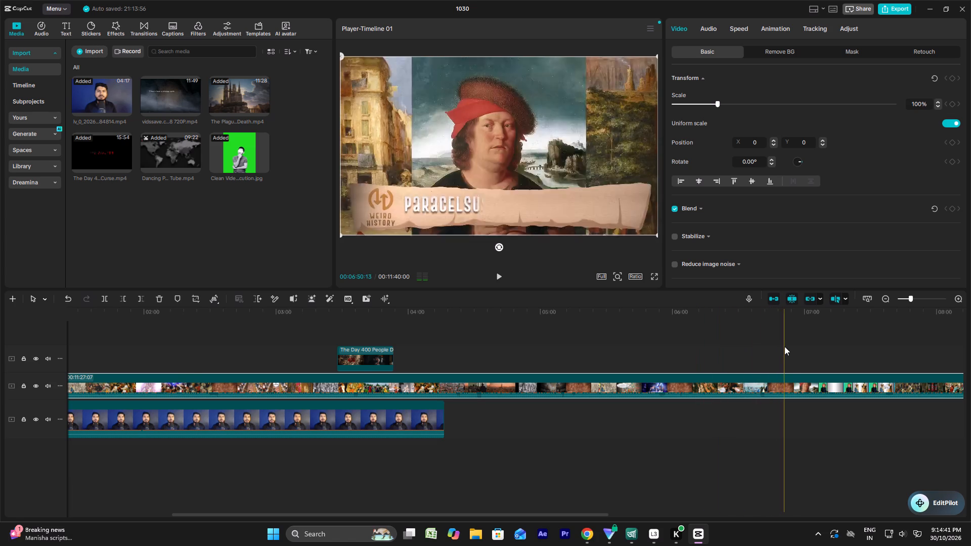
{"action": "scroll", "coordinate": [792, 346], "scroll_direction": "down", "scroll_amount": 3}
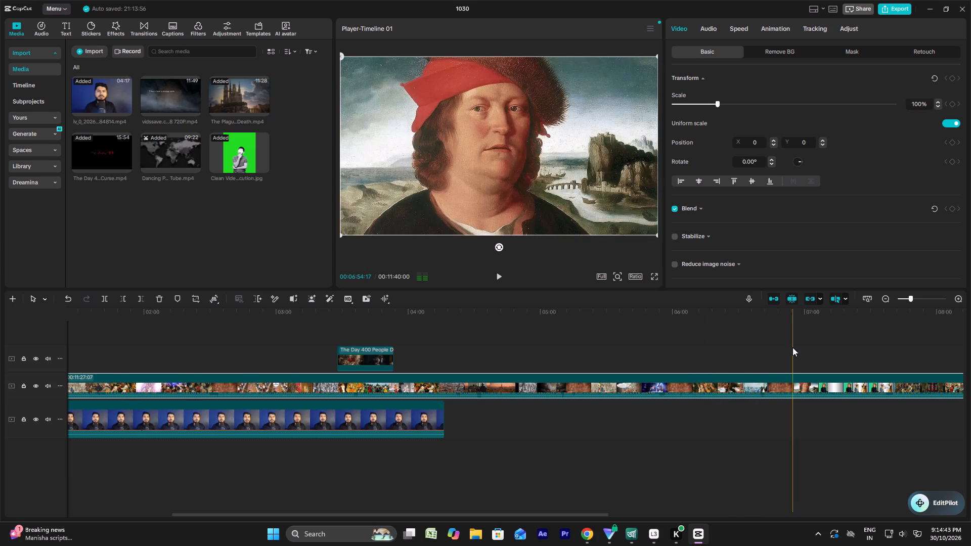
{"action": "scroll", "coordinate": [792, 347], "scroll_direction": "down", "scroll_amount": 4, "text": "ctrl"}
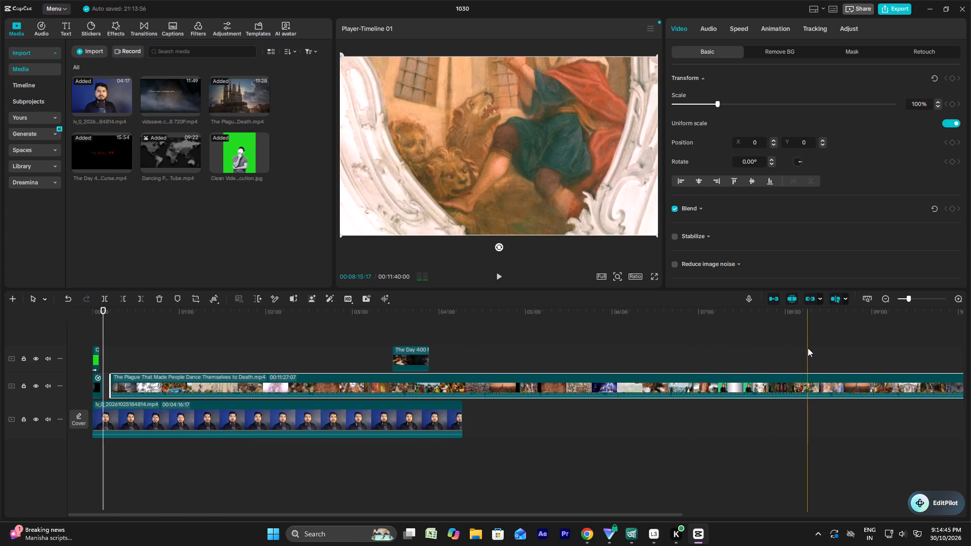
{"action": "scroll", "coordinate": [807, 348], "scroll_direction": "down", "scroll_amount": 5, "text": "alt"}
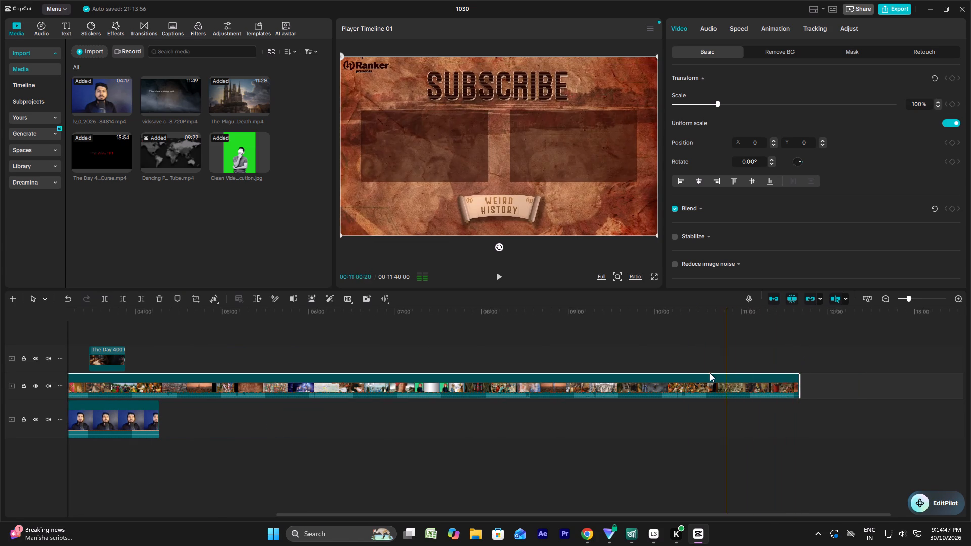
Delete The Plague That Made People Dance Themselves to Death clip from the lower overlay track.
{"action": "key", "text": "Delete"}
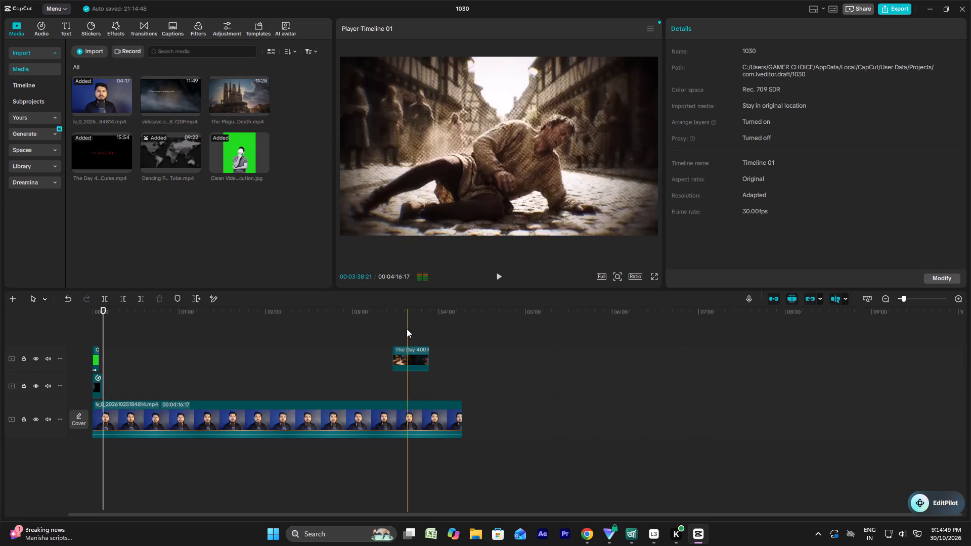
Replay the opening sequence from the start of the timeline to just past the end of the Dancing Plague clip.
{"action": "left_click", "coordinate": [414, 345]}
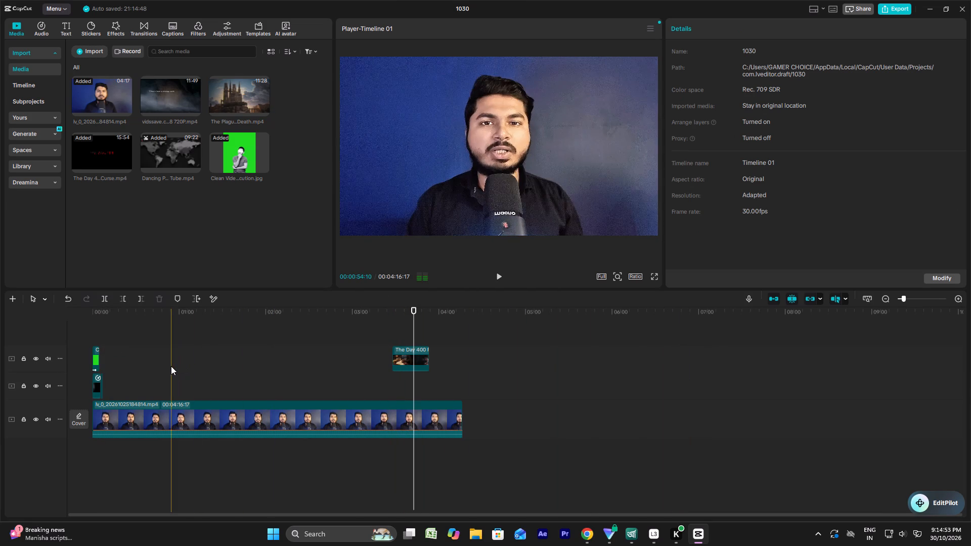
{"action": "scroll", "coordinate": [171, 366], "scroll_direction": "up", "scroll_amount": 18, "text": "ctrl"}
{"action": "scroll", "coordinate": [170, 366], "scroll_direction": "up", "scroll_amount": 12}
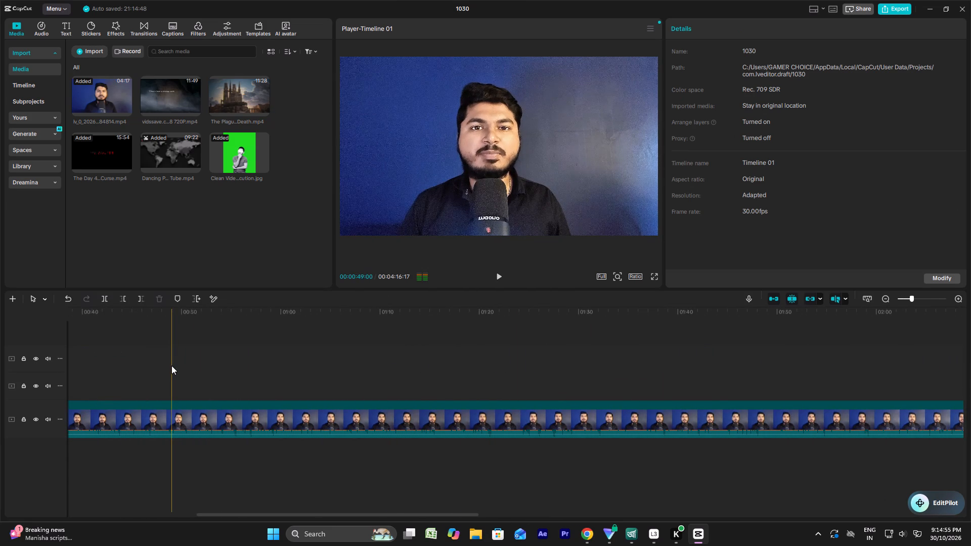
{"action": "scroll", "coordinate": [172, 336], "scroll_direction": "up", "scroll_amount": 4, "text": "alt"}
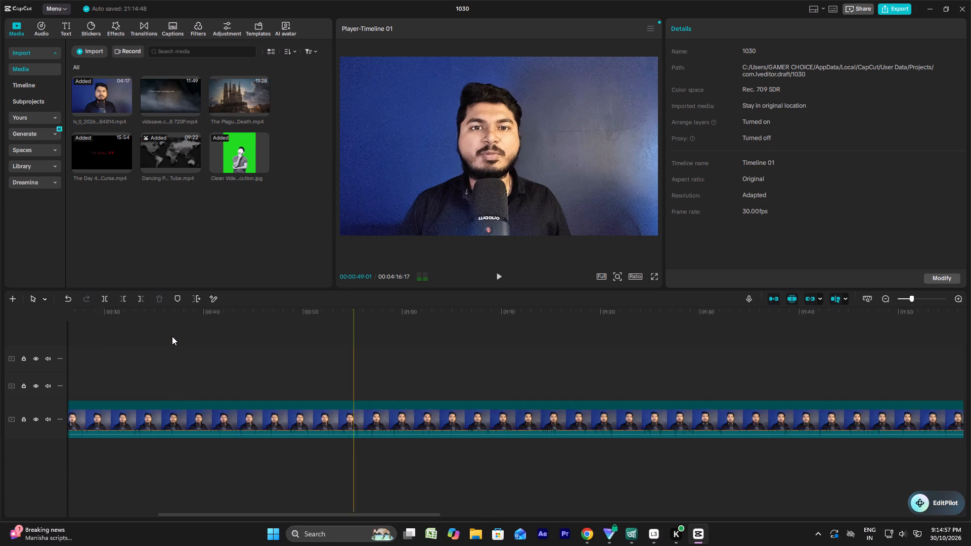
{"action": "scroll", "coordinate": [172, 336], "scroll_direction": "up", "scroll_amount": 7, "text": "alt"}
{"action": "left_click", "coordinate": [88, 328]}
{"action": "key", "text": "space"}
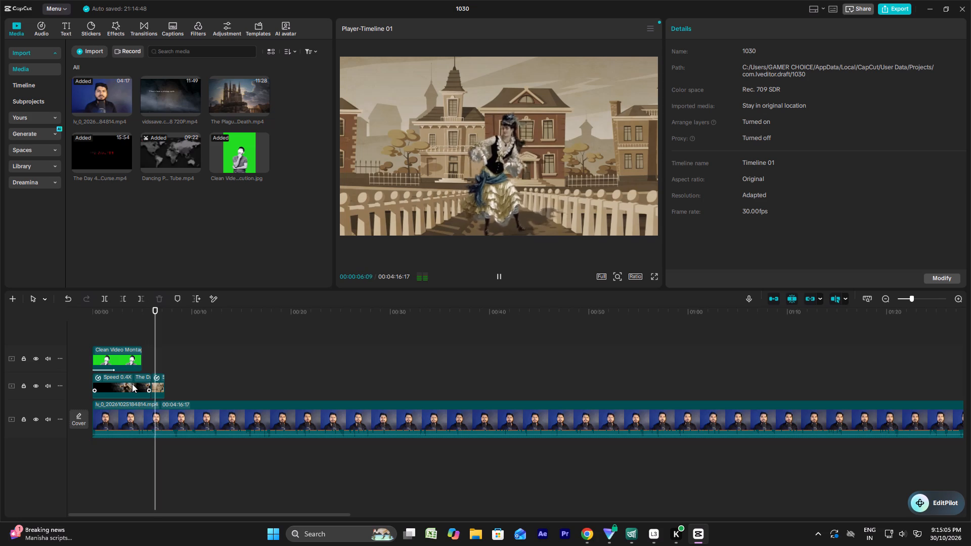
{"action": "key", "text": "space"}
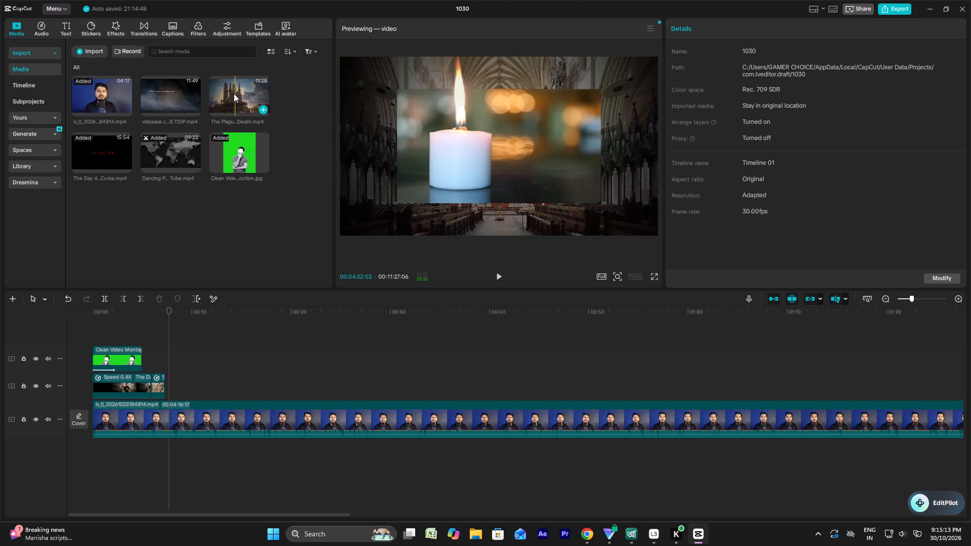
Add The Mysterious Dancing Plague of 1518 video to the lower overlay track, starting at about 00:00:28.
{"action": "left_click_drag", "start_coordinate": [160, 95], "coordinate": [371, 388]}
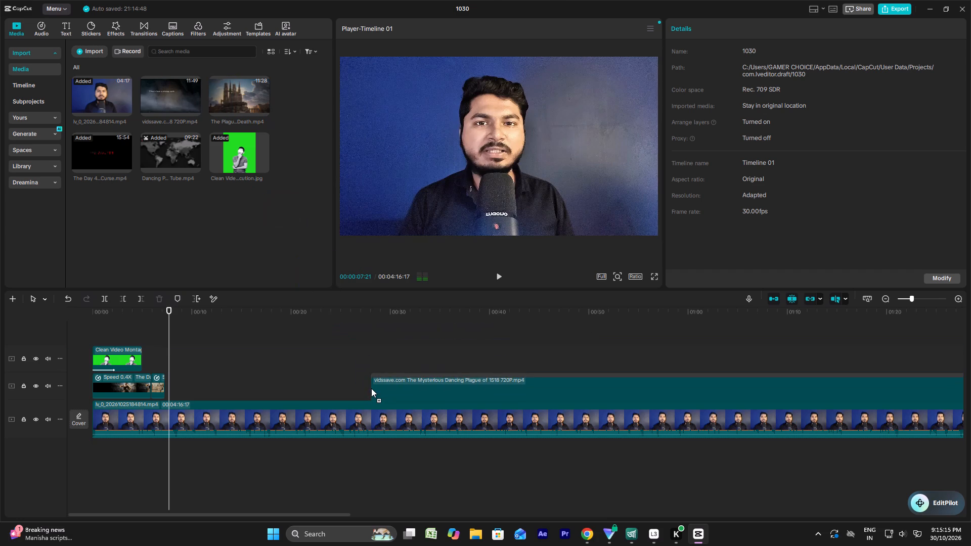
{"action": "left_click_drag", "start_coordinate": [371, 388], "coordinate": [372, 384]}
{"action": "key", "text": "space"}
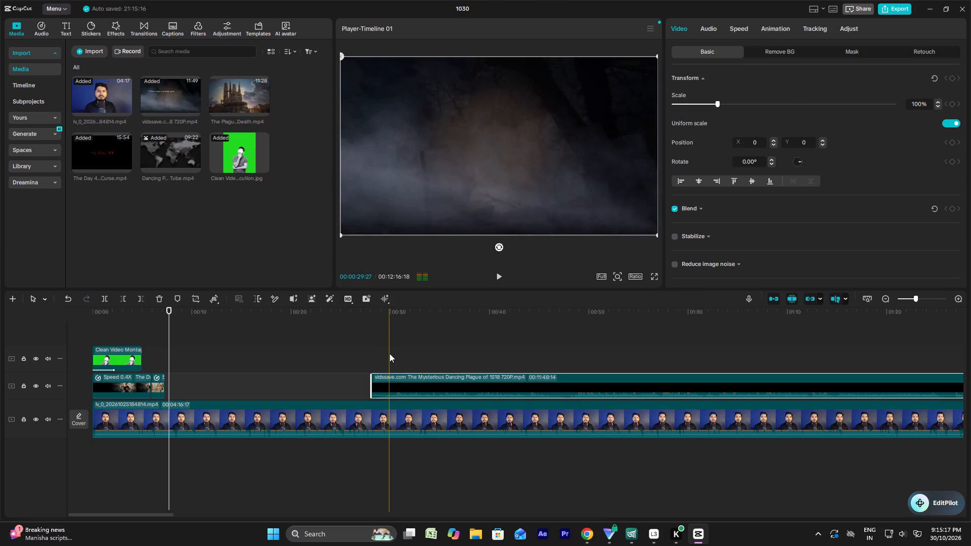
Skim The Mysterious Dancing Plague of 1518 clip on the timeline for footage to follow the opening overlays.
{"action": "left_click", "coordinate": [545, 338]}
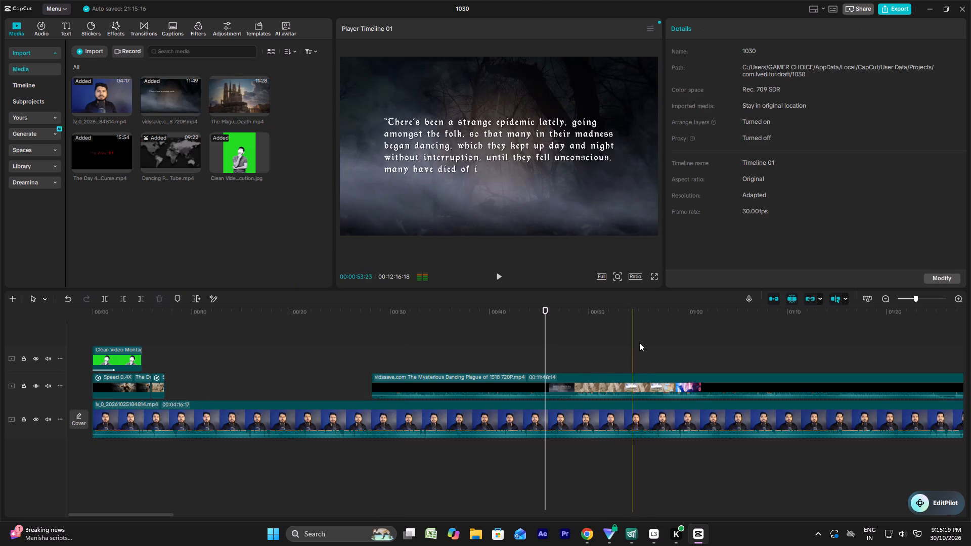
{"action": "left_click", "coordinate": [657, 340]}
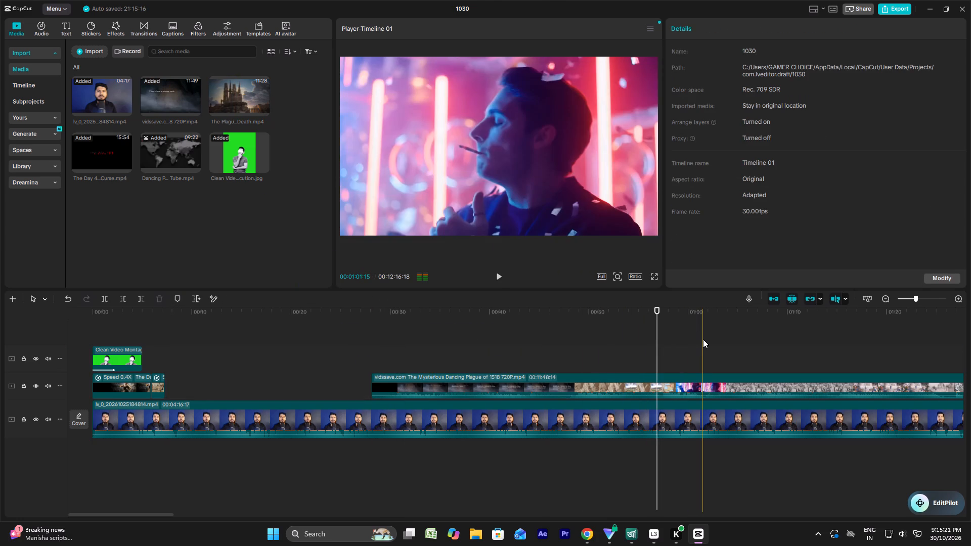
{"action": "scroll", "coordinate": [703, 339], "scroll_direction": "down", "scroll_amount": 5, "text": "alt"}
{"action": "scroll", "coordinate": [634, 348], "scroll_direction": "down", "scroll_amount": 4, "text": "ctrl"}
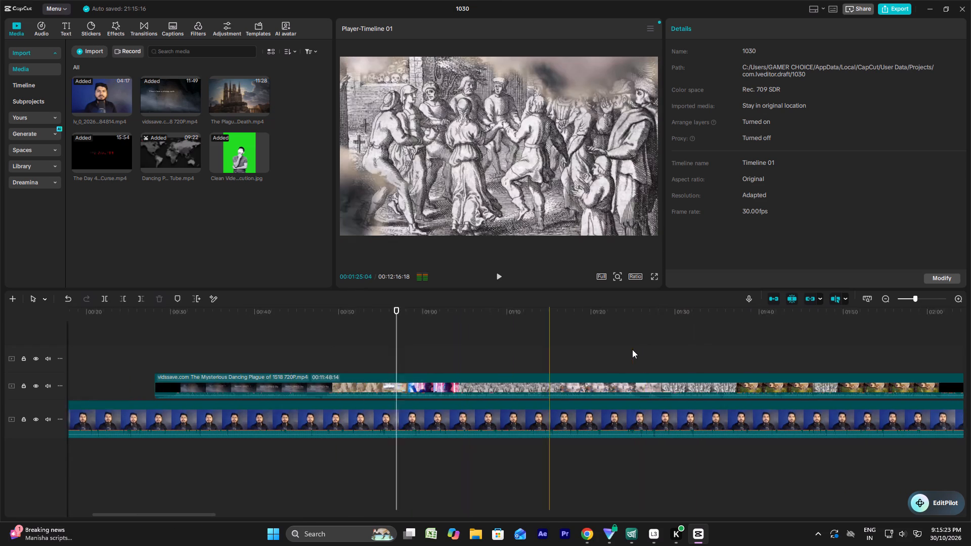
{"action": "scroll", "coordinate": [632, 349], "scroll_direction": "down", "scroll_amount": 1, "text": "ctrl"}
{"action": "scroll", "coordinate": [621, 350], "scroll_direction": "down", "scroll_amount": 4}
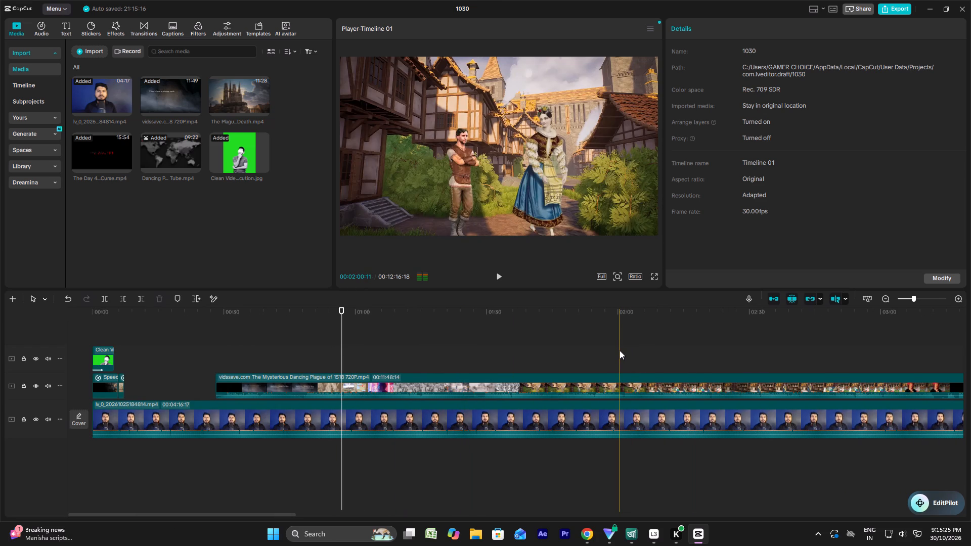
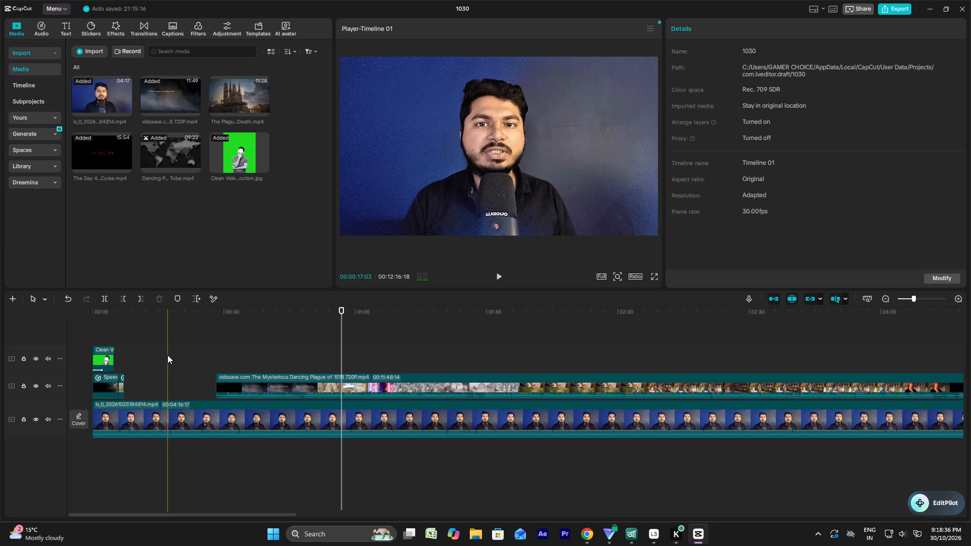
Replay the opening from the timeline start, then delete the short Dancing Plague clip from the lower overlay track.
{"action": "left_click", "coordinate": [92, 321]}
{"action": "key", "text": "space"}
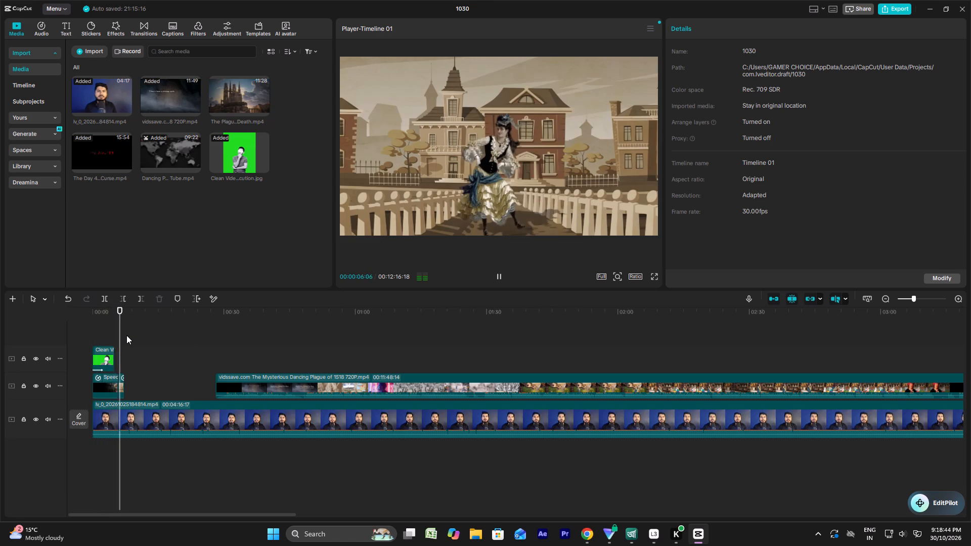
{"action": "left_click", "coordinate": [121, 387]}
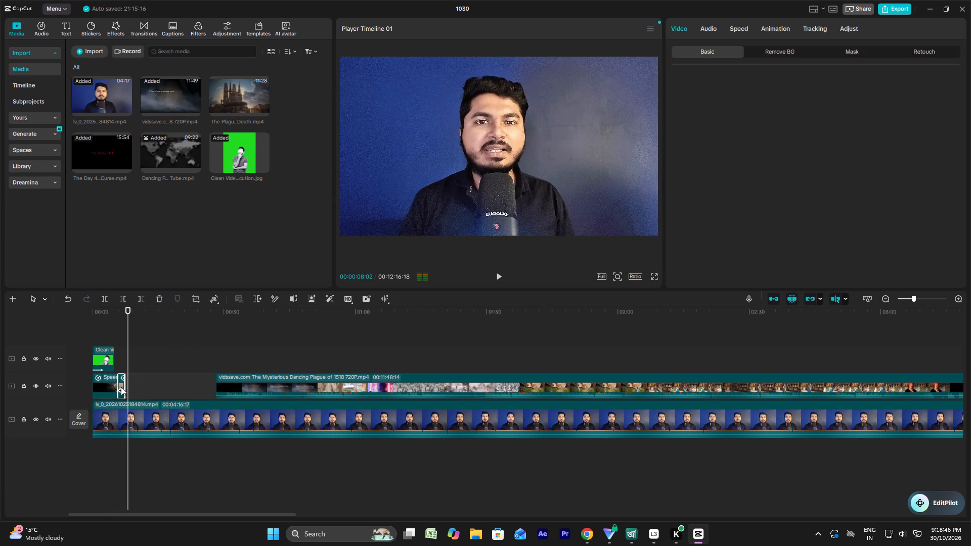
{"action": "key", "text": "Delete"}
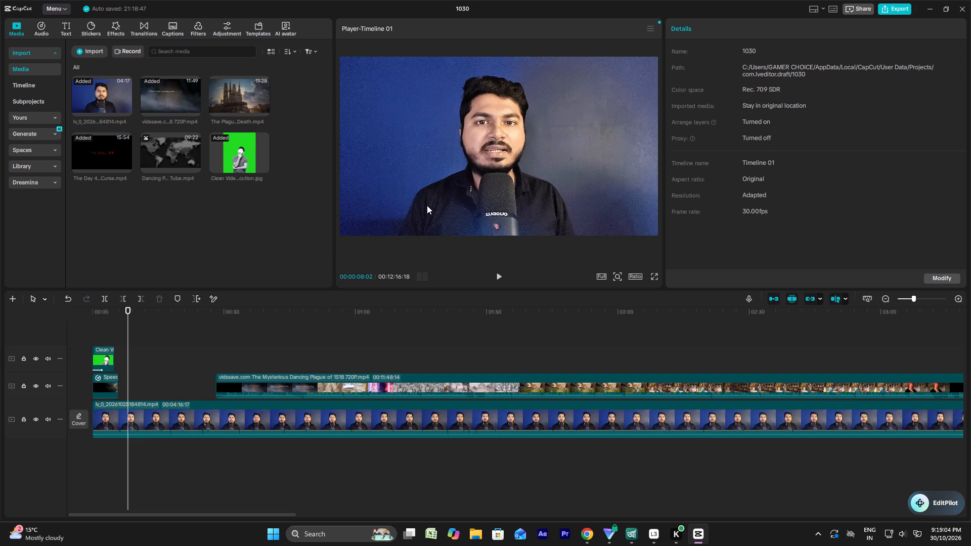
Trim the start of The Mysterious Dancing Plague of 1518 clip to the woman dancing in the village street, leaving 00:09:45:00.
{"action": "left_click", "coordinate": [575, 385]}
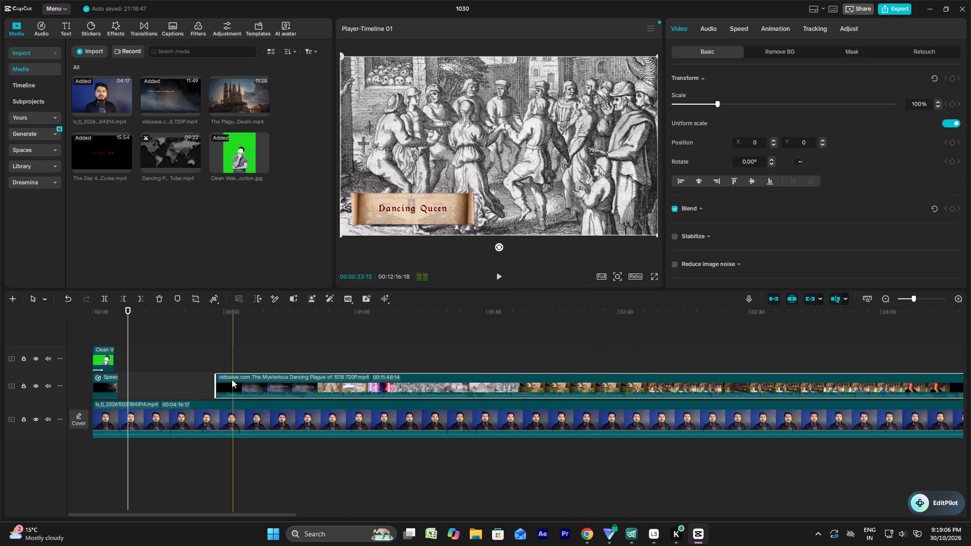
{"action": "left_click_drag", "start_coordinate": [216, 380], "coordinate": [594, 390]}
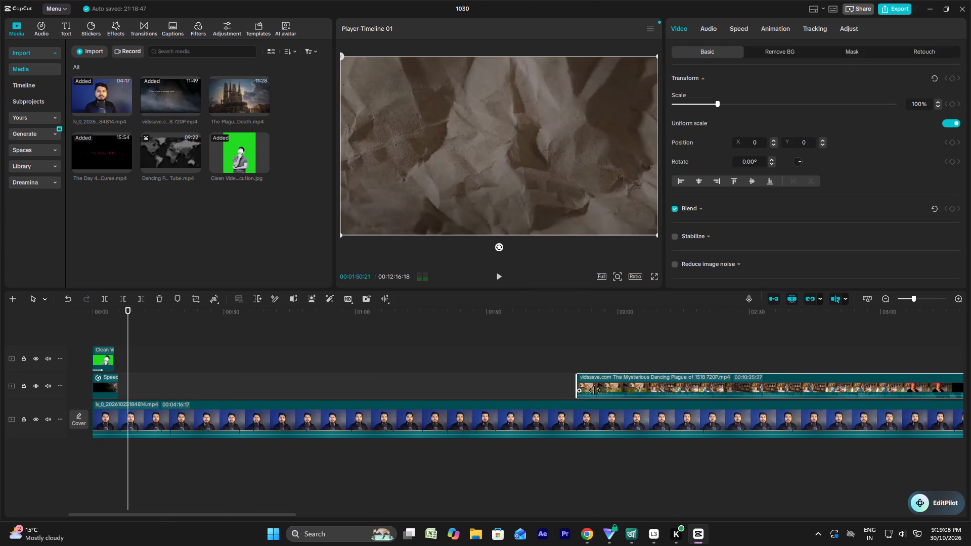
{"action": "left_click_drag", "start_coordinate": [594, 390], "coordinate": [655, 394]}
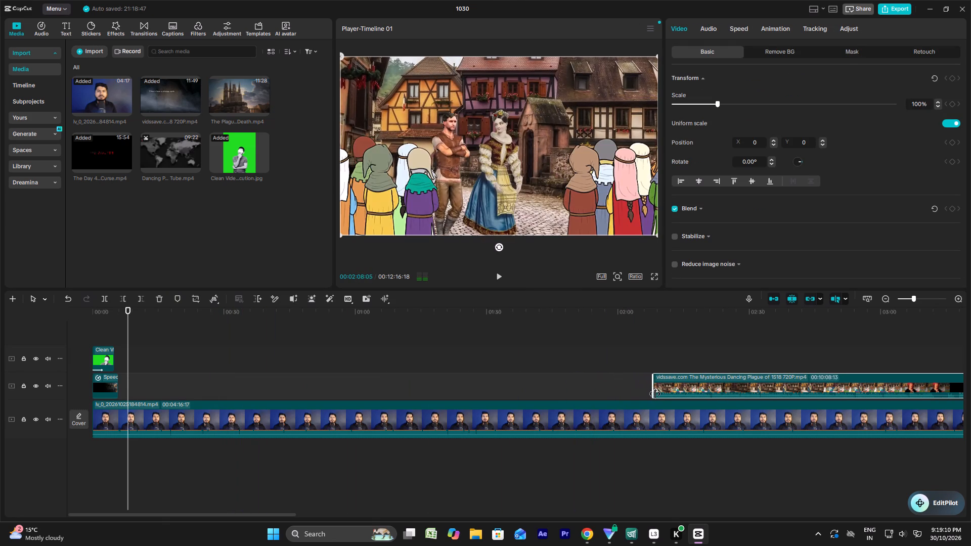
{"action": "left_click_drag", "start_coordinate": [655, 394], "coordinate": [683, 395]}
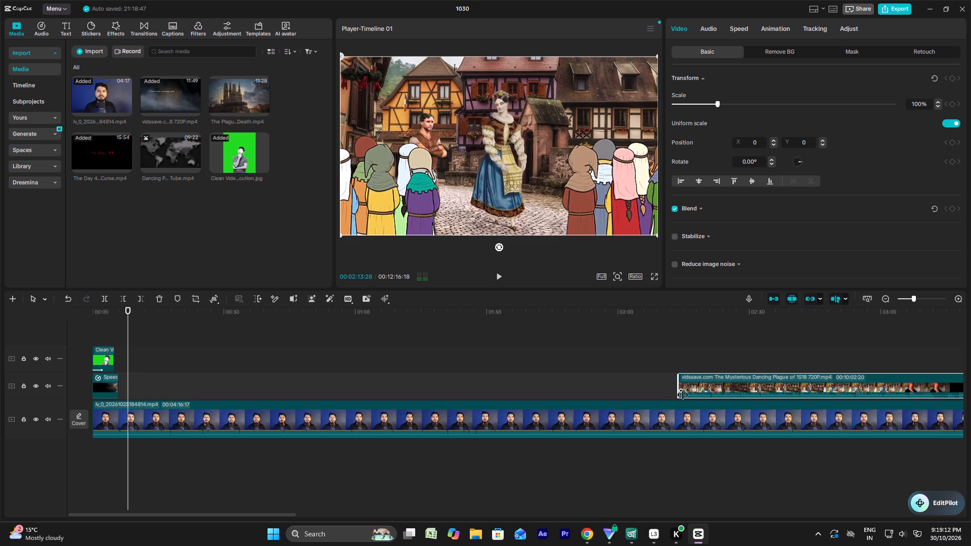
{"action": "left_click_drag", "start_coordinate": [683, 395], "coordinate": [704, 395]}
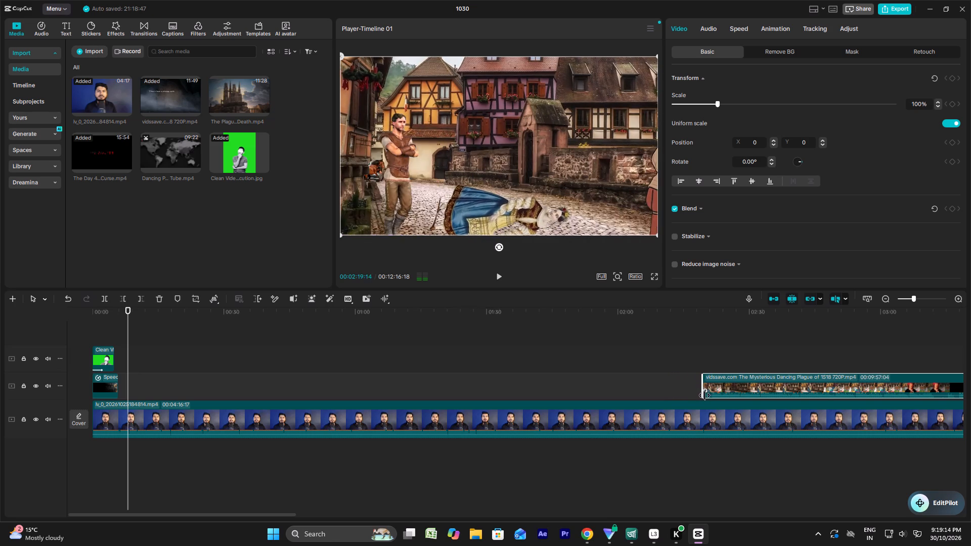
{"action": "left_click_drag", "start_coordinate": [704, 395], "coordinate": [728, 396]}
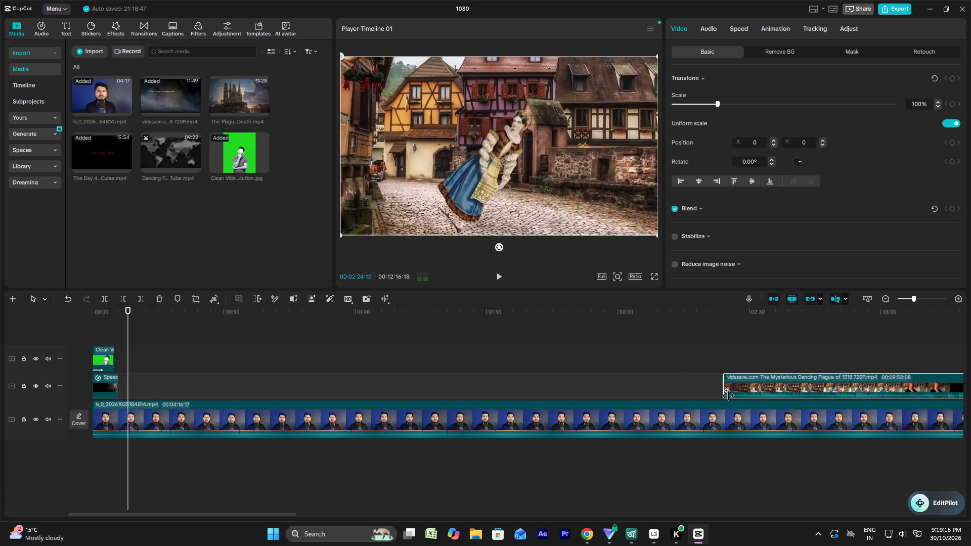
{"action": "left_click_drag", "start_coordinate": [728, 396], "coordinate": [766, 396]}
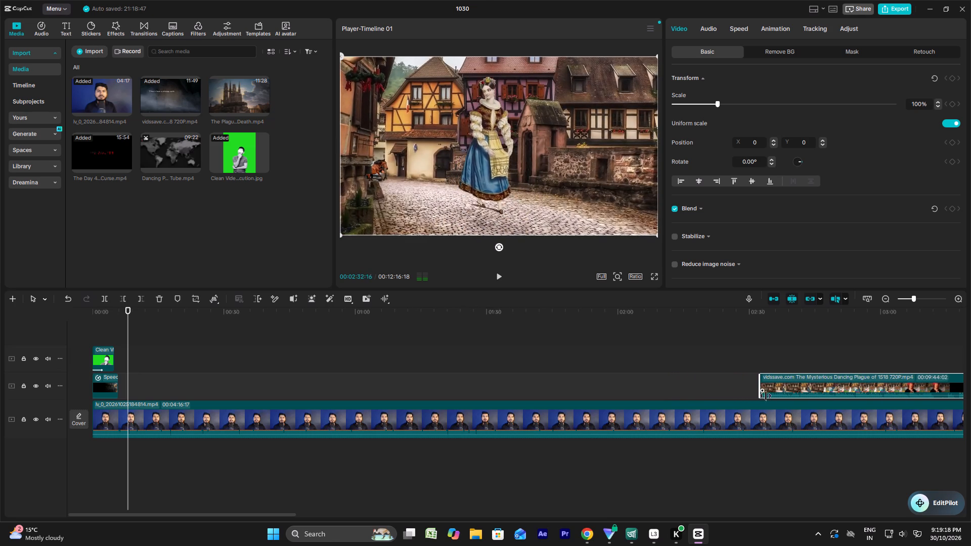
{"action": "left_click_drag", "start_coordinate": [766, 396], "coordinate": [770, 396]}
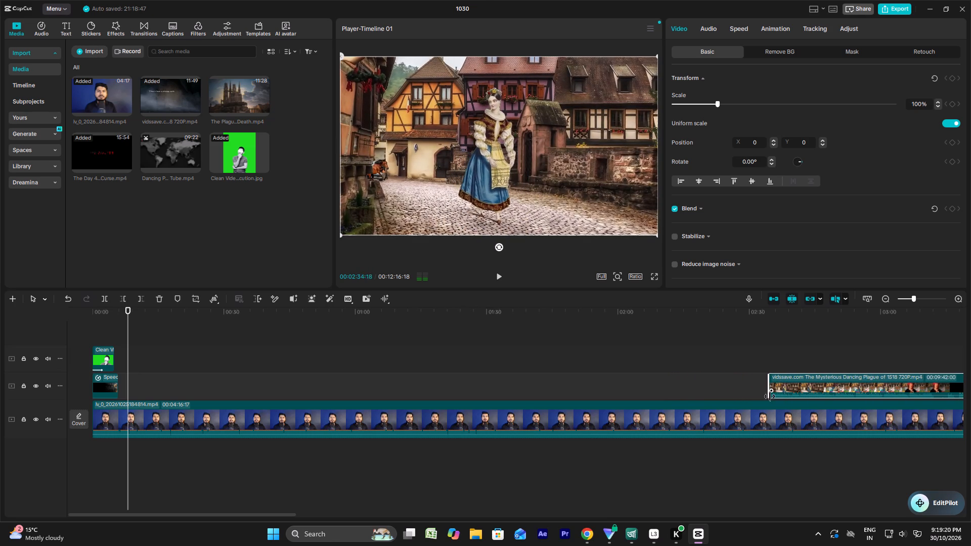
{"action": "left_click_drag", "start_coordinate": [770, 396], "coordinate": [757, 395]}
Move The Mysterious Dancing Plague of 1518 clip onto the lower overlay track, directly after The Day 400 People Danced clip.
{"action": "left_click_drag", "start_coordinate": [798, 381], "coordinate": [194, 341]}
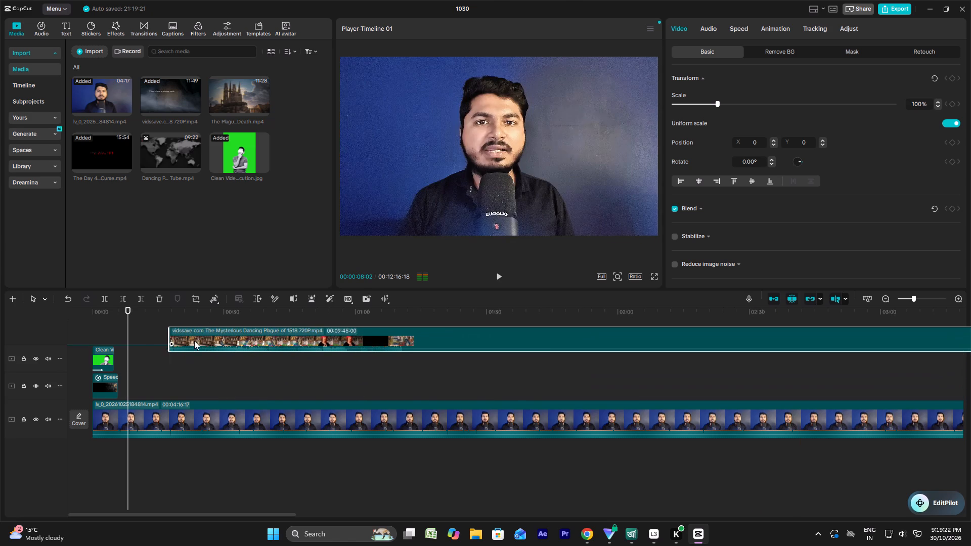
{"action": "left_click_drag", "start_coordinate": [194, 341], "coordinate": [155, 384]}
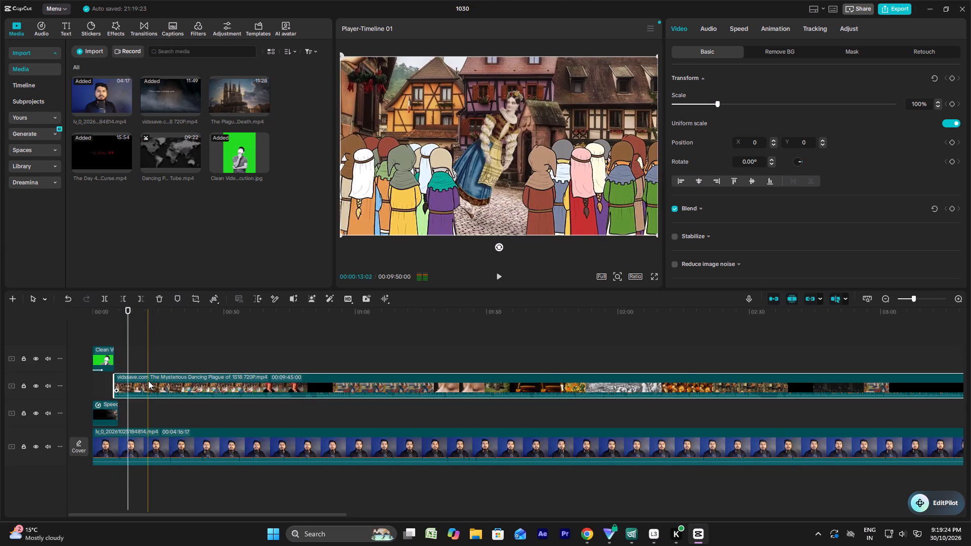
{"action": "scroll", "coordinate": [146, 380], "scroll_direction": "up", "scroll_amount": 10, "text": "ctrl"}
{"action": "scroll", "coordinate": [143, 379], "scroll_direction": "up", "scroll_amount": 5}
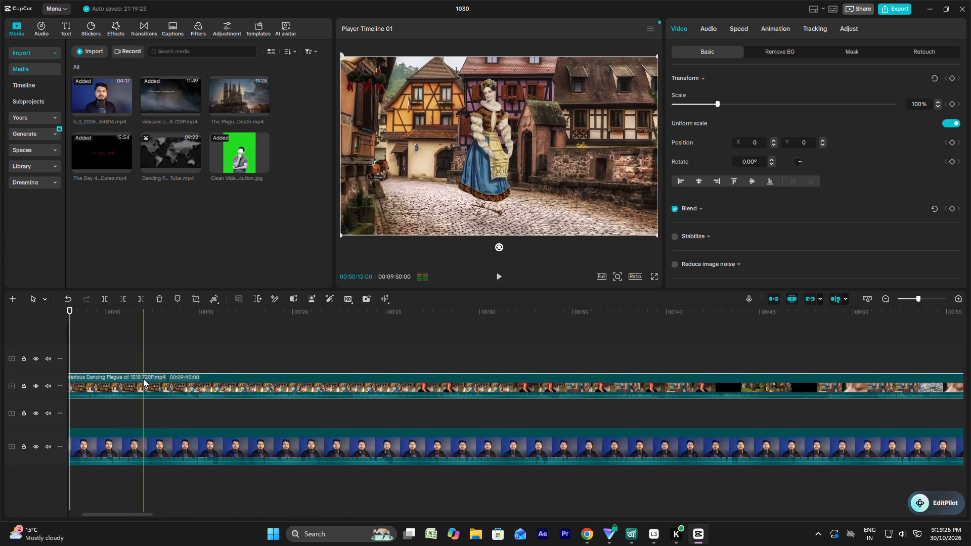
{"action": "scroll", "coordinate": [145, 378], "scroll_direction": "up", "scroll_amount": 4}
{"action": "scroll", "coordinate": [148, 374], "scroll_direction": "up", "scroll_amount": 5, "text": "alt"}
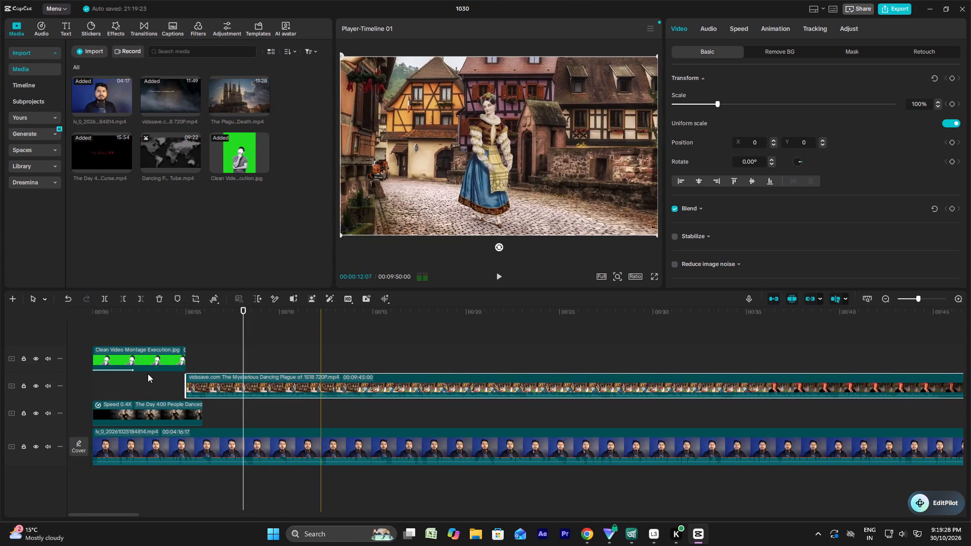
{"action": "left_click_drag", "start_coordinate": [219, 386], "coordinate": [232, 385]}
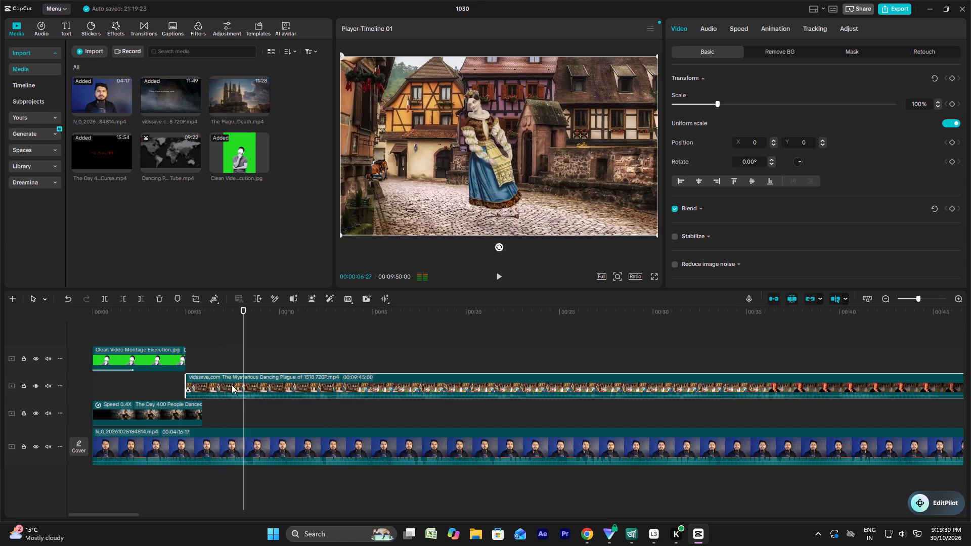
{"action": "left_click_drag", "start_coordinate": [232, 385], "coordinate": [238, 415]}
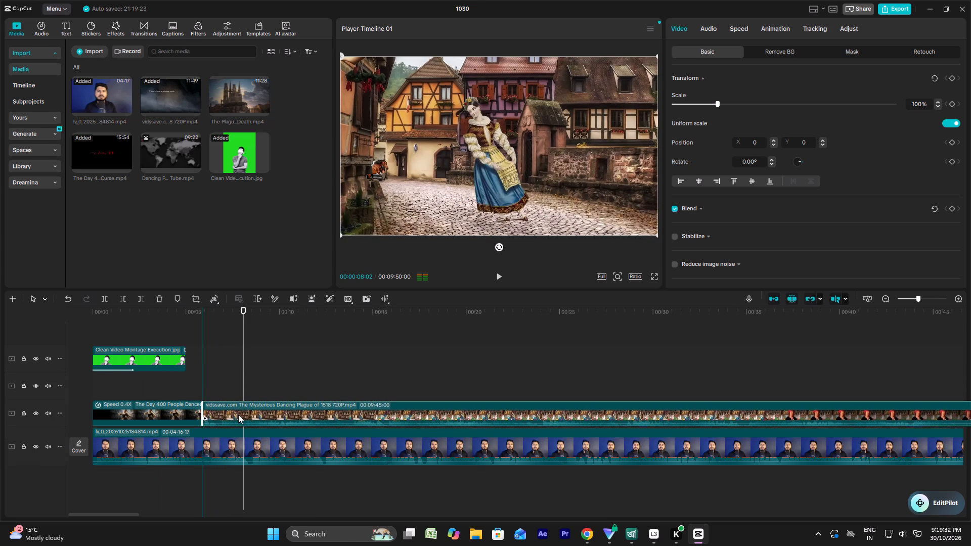
Trim The Mysterious Dancing Plague of 1518 clip's start further to leave 00:09:41:29, and close the gap after the preceding clip.
{"action": "left_click", "coordinate": [182, 335]}
{"action": "key", "text": "space"}
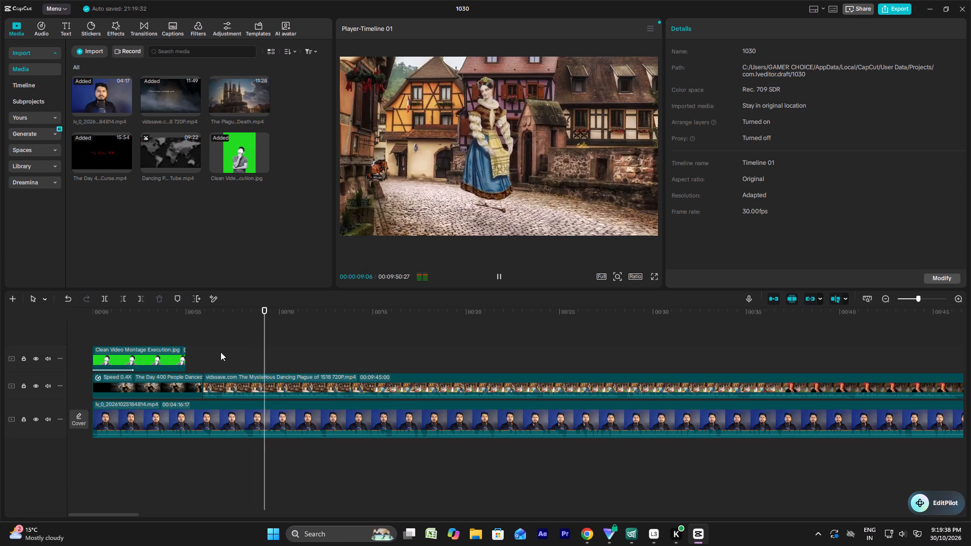
{"action": "key", "text": "space"}
{"action": "left_click", "coordinate": [226, 382]}
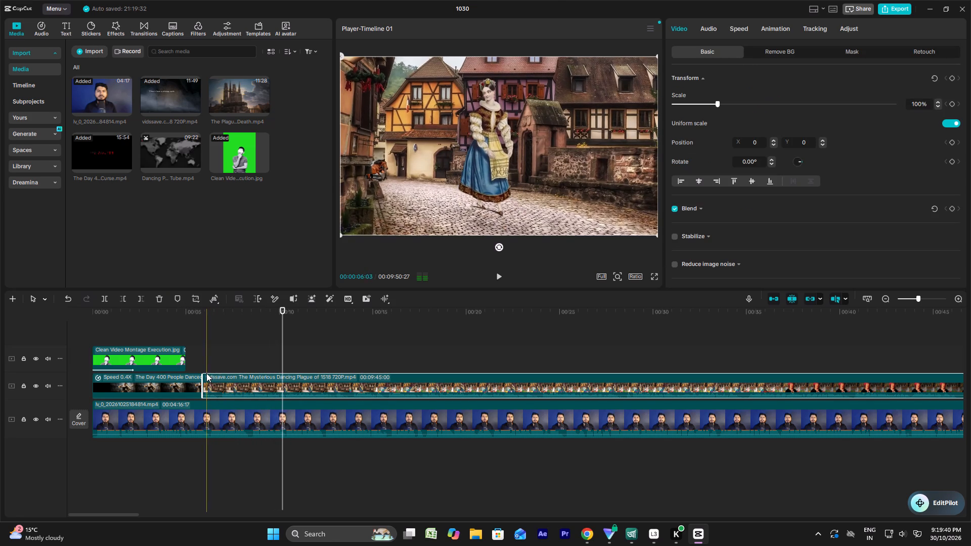
{"action": "left_click_drag", "start_coordinate": [203, 376], "coordinate": [259, 380]}
{"action": "left_click_drag", "start_coordinate": [276, 386], "coordinate": [217, 387]}
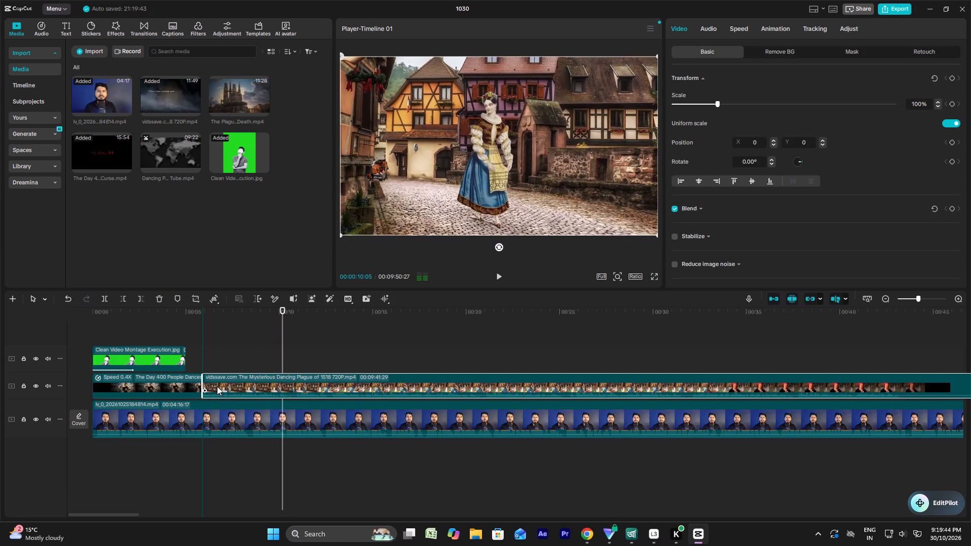
{"action": "left_click_drag", "start_coordinate": [224, 395], "coordinate": [215, 426]}
Replay the timeline from about 00:00:05 to review how the village dancing footage fits the narration, stopping near 00:00:16.
{"action": "left_click", "coordinate": [184, 344]}
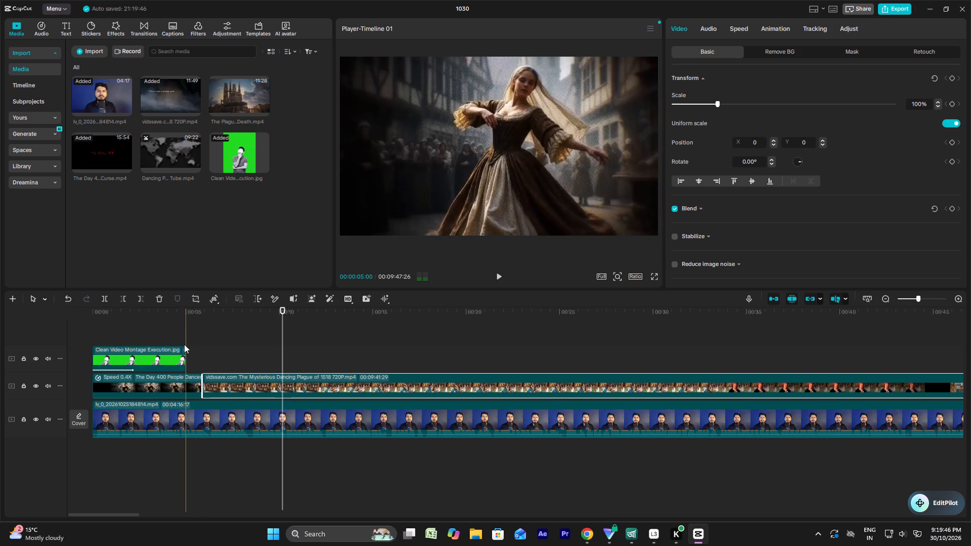
{"action": "key", "text": "space"}
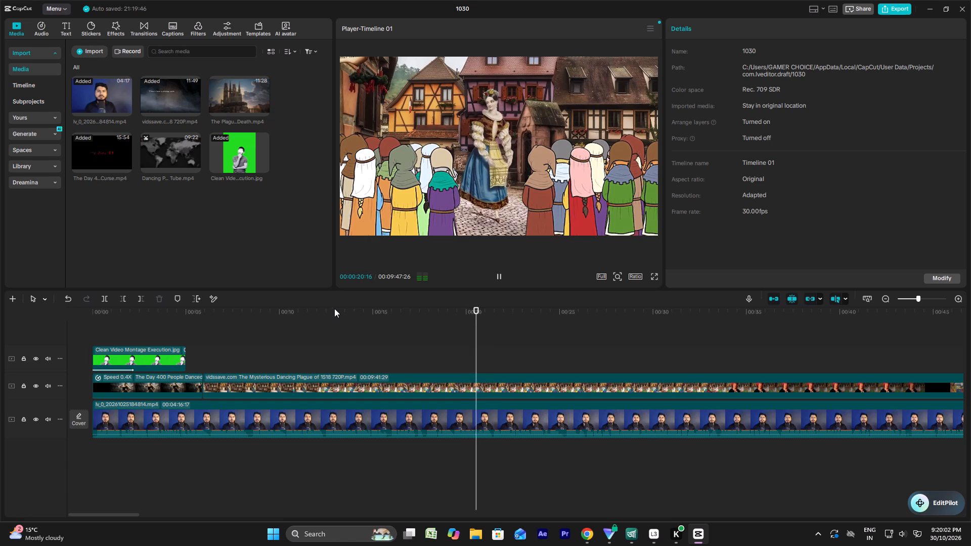
{"action": "left_click", "coordinate": [319, 305]}
{"action": "left_click", "coordinate": [308, 308]}
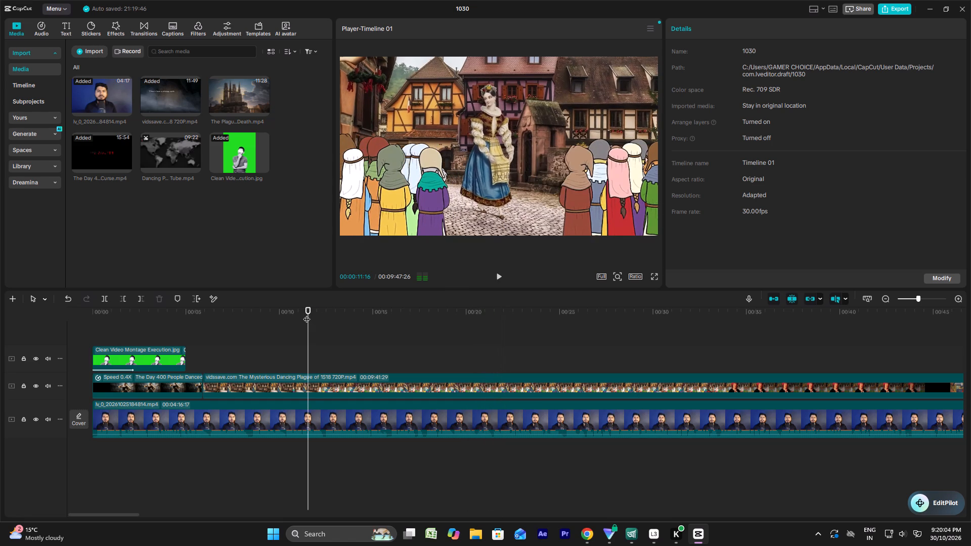
{"action": "key", "text": "space"}
{"action": "left_click", "coordinate": [274, 318]}
{"action": "key", "text": "space"}
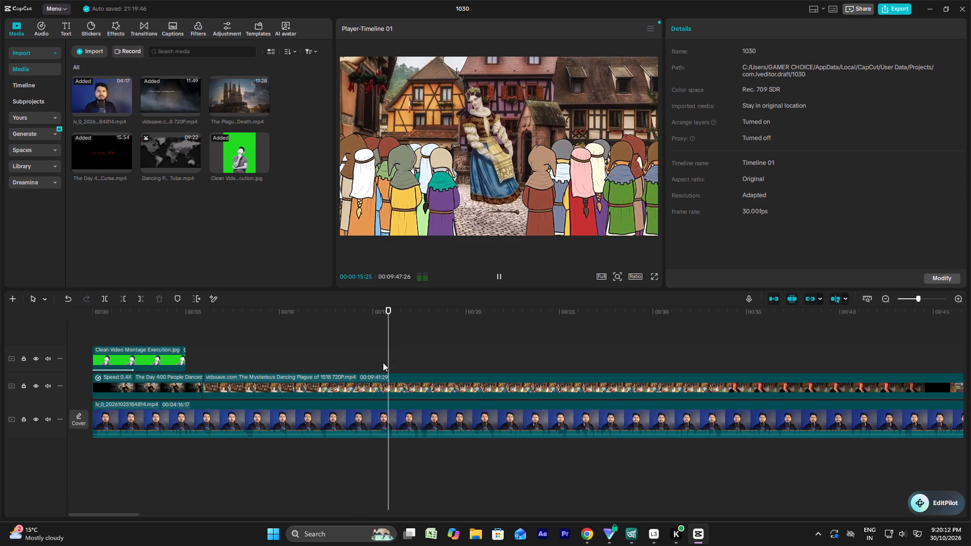
{"action": "key", "text": "space"}
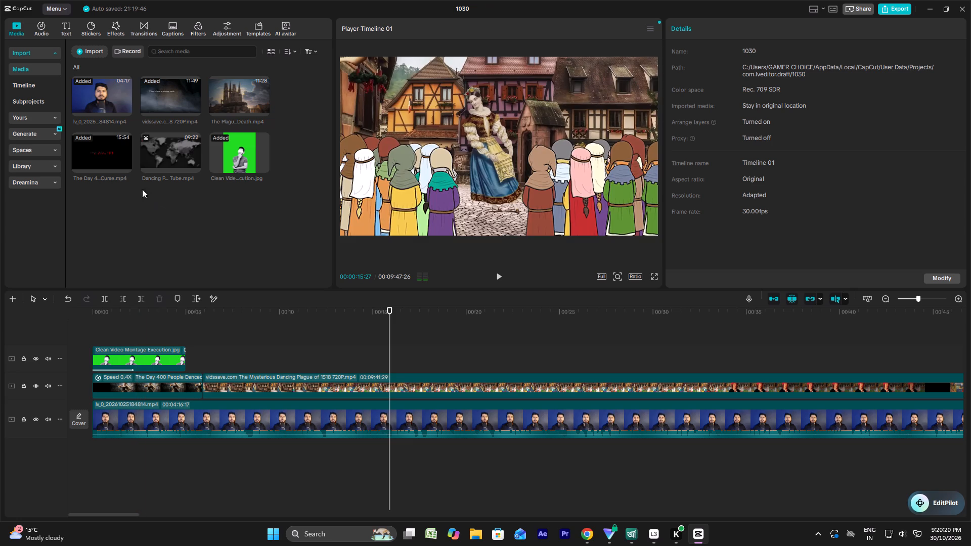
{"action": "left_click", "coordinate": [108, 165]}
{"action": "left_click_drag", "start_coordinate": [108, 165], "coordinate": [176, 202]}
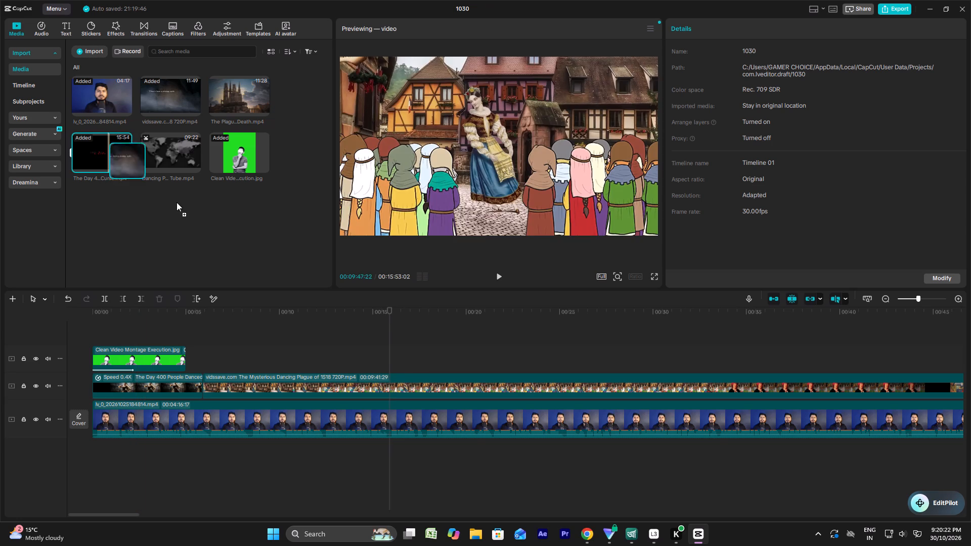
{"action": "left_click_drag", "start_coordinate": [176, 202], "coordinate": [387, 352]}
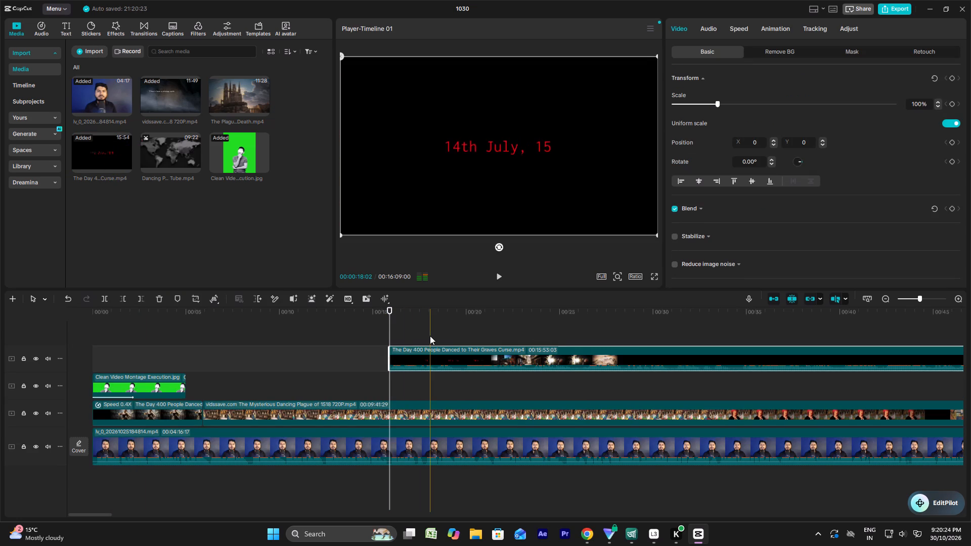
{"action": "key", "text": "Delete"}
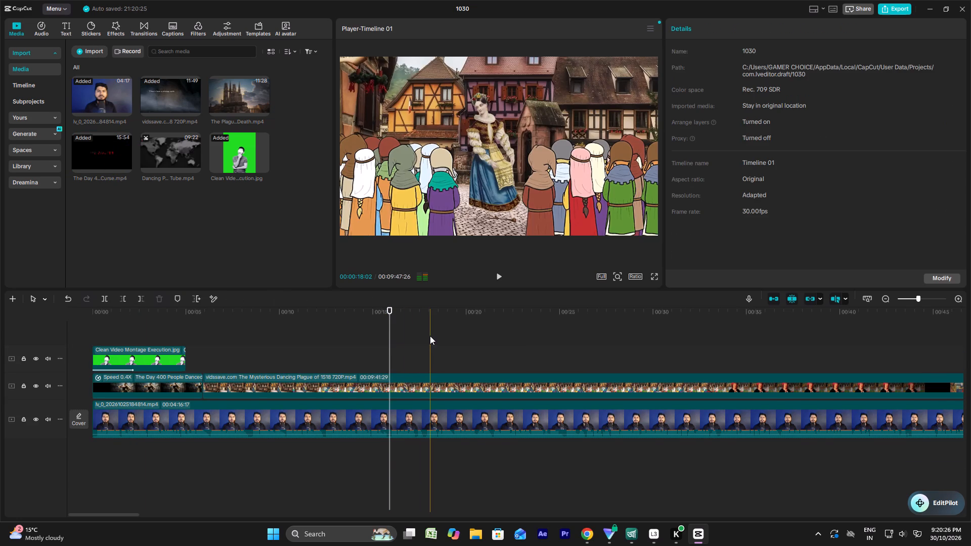
Trim The Day 400 People Danced source video's start to about 00:04:38 and add it to a new top overlay track at about 00:00:12.
{"action": "double_click", "coordinate": [81, 142]}
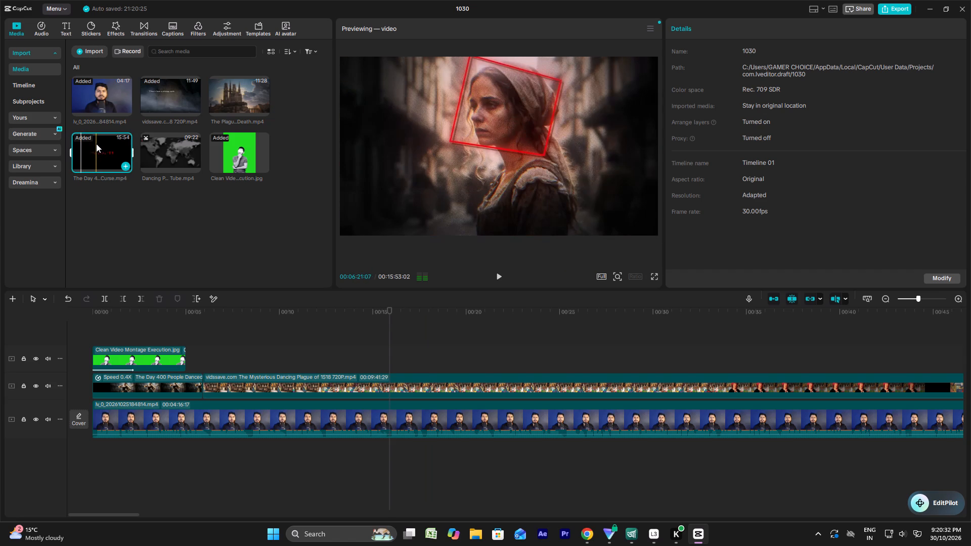
{"action": "triple_click", "coordinate": [96, 144]}
{"action": "left_click", "coordinate": [95, 143]}
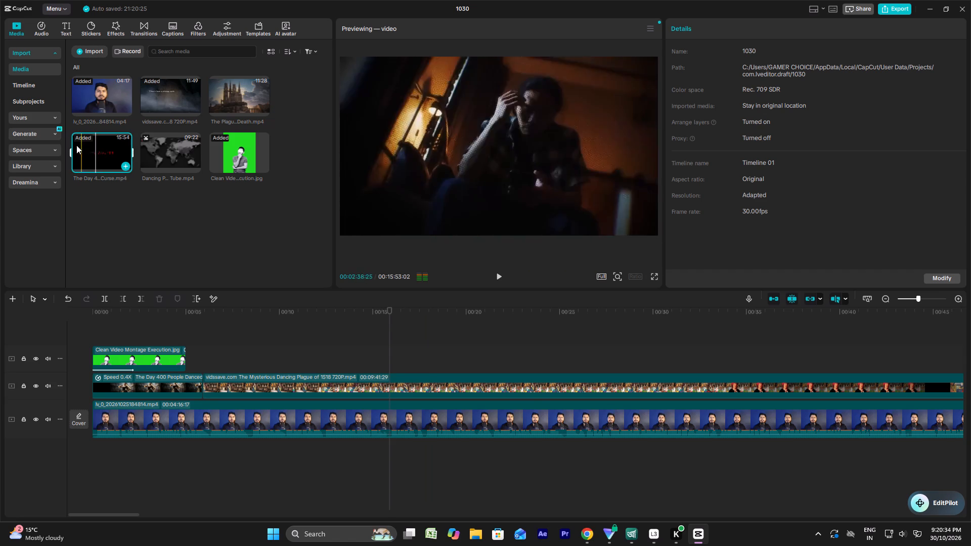
{"action": "left_click_drag", "start_coordinate": [73, 147], "coordinate": [91, 155]}
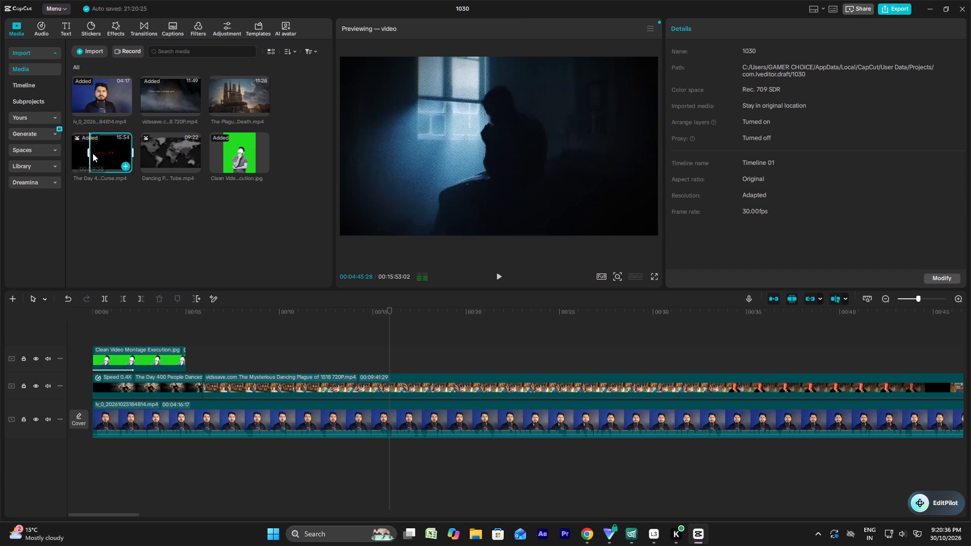
{"action": "left_click_drag", "start_coordinate": [98, 149], "coordinate": [315, 342]}
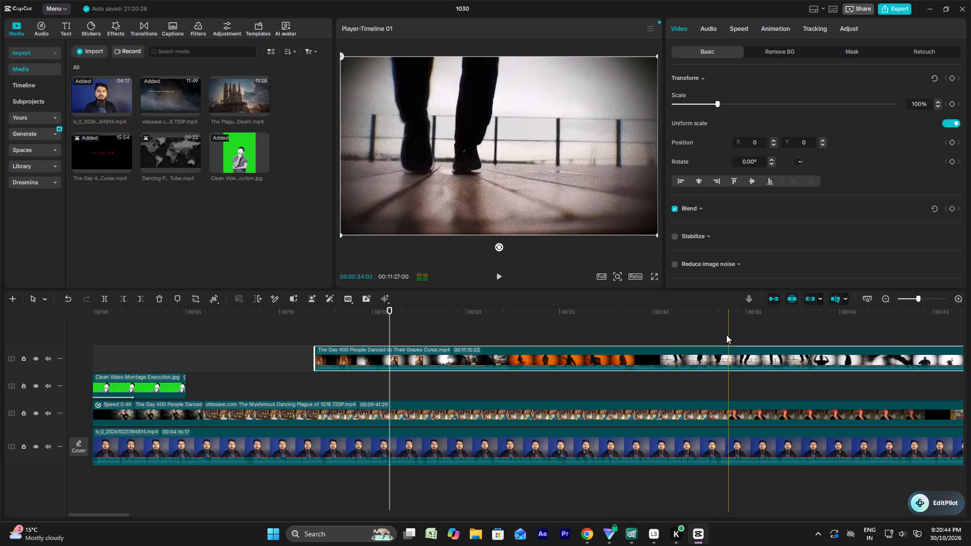
Extend The Day 400 People Danced source selection's start earlier to leave 00:13:06:09, and add it to a new top overlay track at about 00:00:19.
{"action": "scroll", "coordinate": [627, 350], "scroll_direction": "down", "scroll_amount": 6, "text": "alt"}
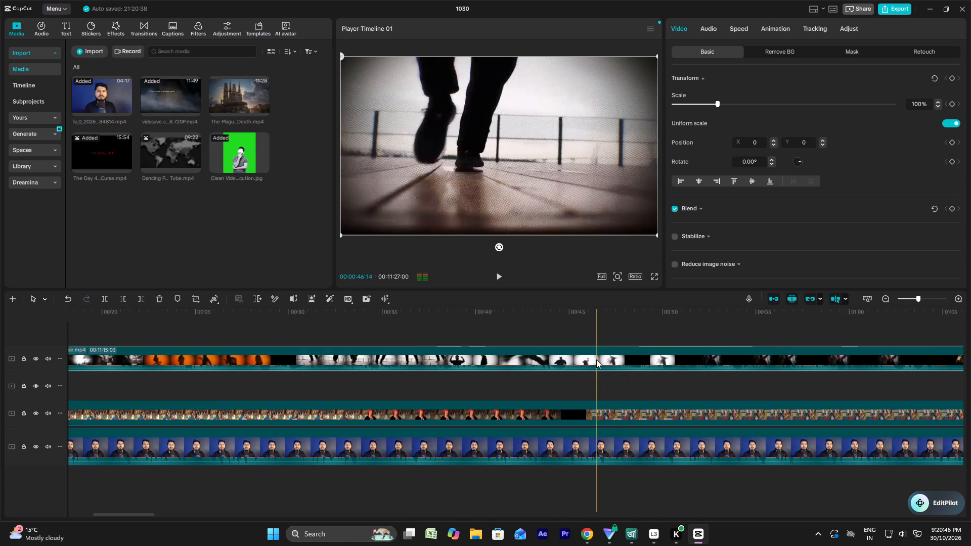
{"action": "scroll", "coordinate": [594, 360], "scroll_direction": "down", "scroll_amount": 10, "text": "ctrl"}
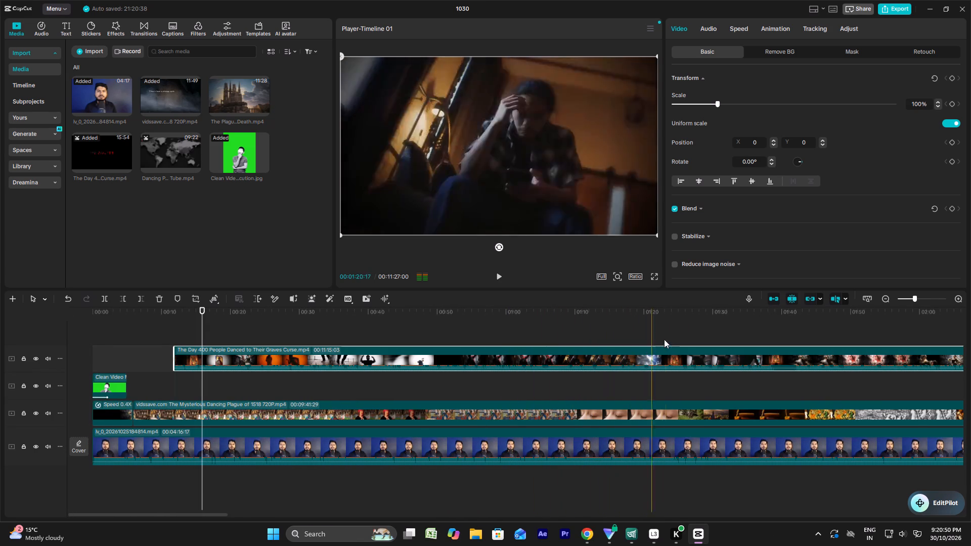
{"action": "left_click", "coordinate": [83, 152]}
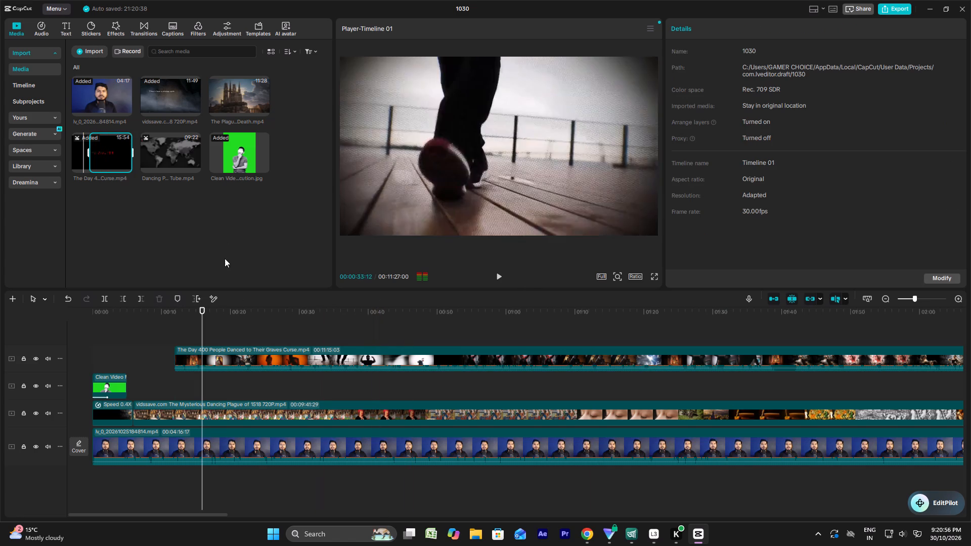
{"action": "left_click_drag", "start_coordinate": [90, 153], "coordinate": [82, 154]}
{"action": "left_click_drag", "start_coordinate": [90, 151], "coordinate": [225, 326]}
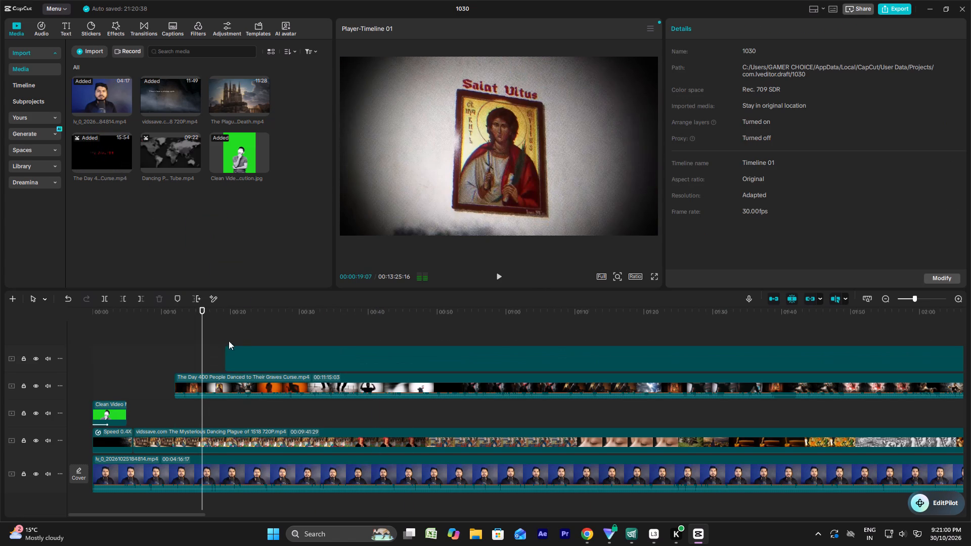
Delete the previously added 00:11:15:03 The Day 400 People Danced clip beneath the new one.
{"action": "left_click", "coordinate": [226, 375]}
{"action": "key", "text": "Delete"}
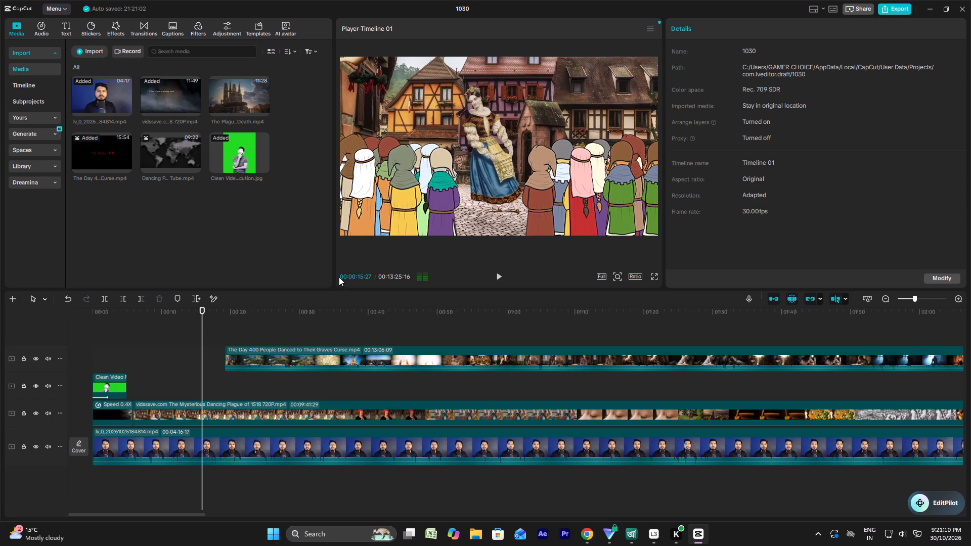
Play the timeline from about 00:00:16 and again from about 00:01:04 to review the newly added The Day 400 People Danced footage.
{"action": "key", "text": "space"}
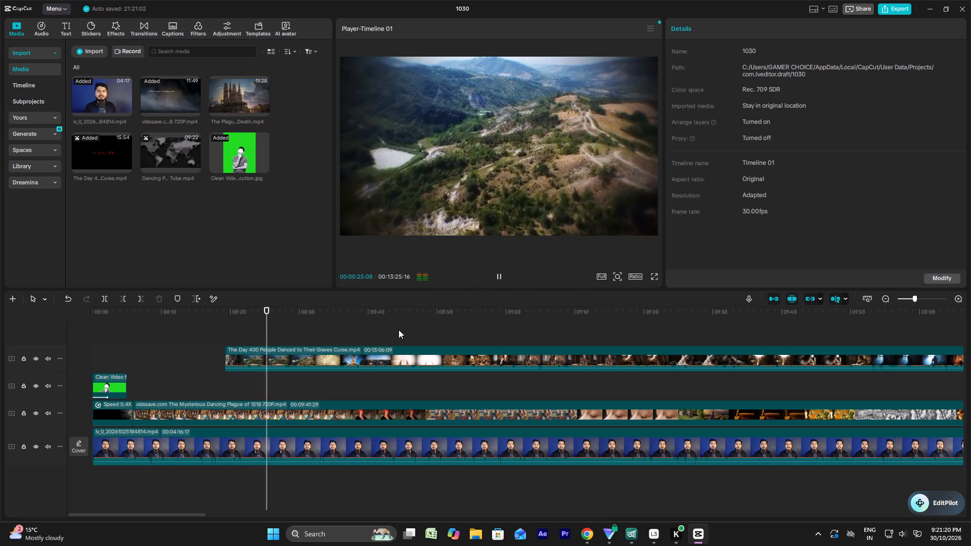
{"action": "left_click", "coordinate": [538, 311]}
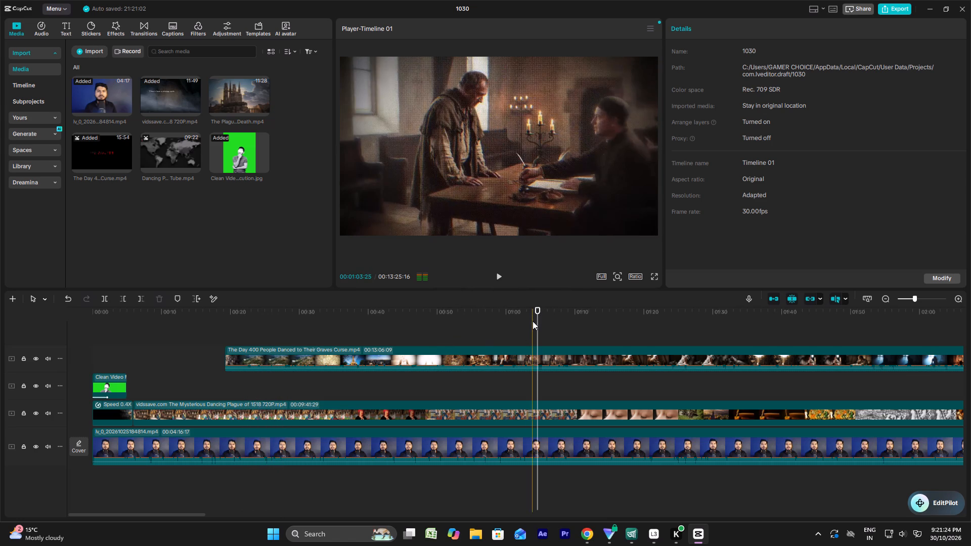
{"action": "left_click_drag", "start_coordinate": [544, 368], "coordinate": [538, 393]}
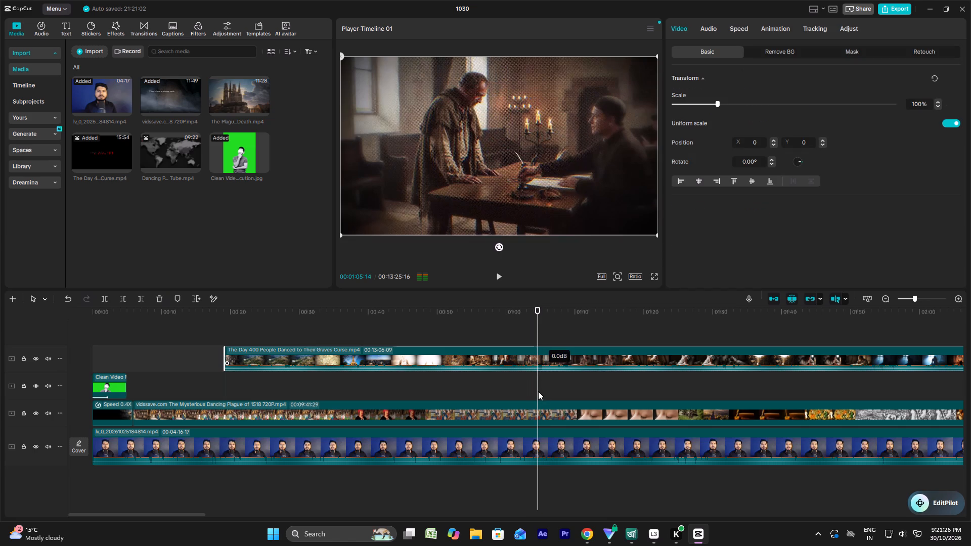
{"action": "left_click", "coordinate": [525, 361]}
{"action": "left_click", "coordinate": [515, 356]}
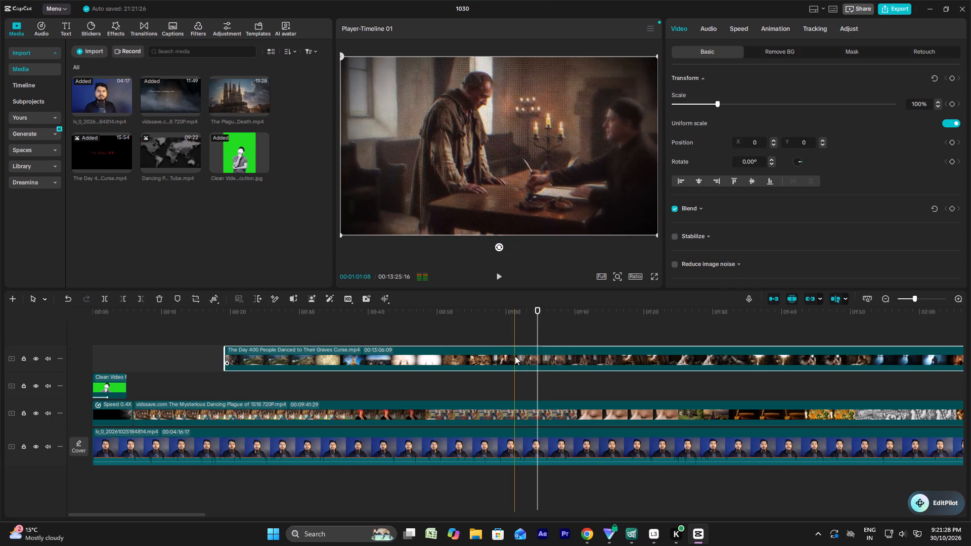
{"action": "key", "text": "space"}
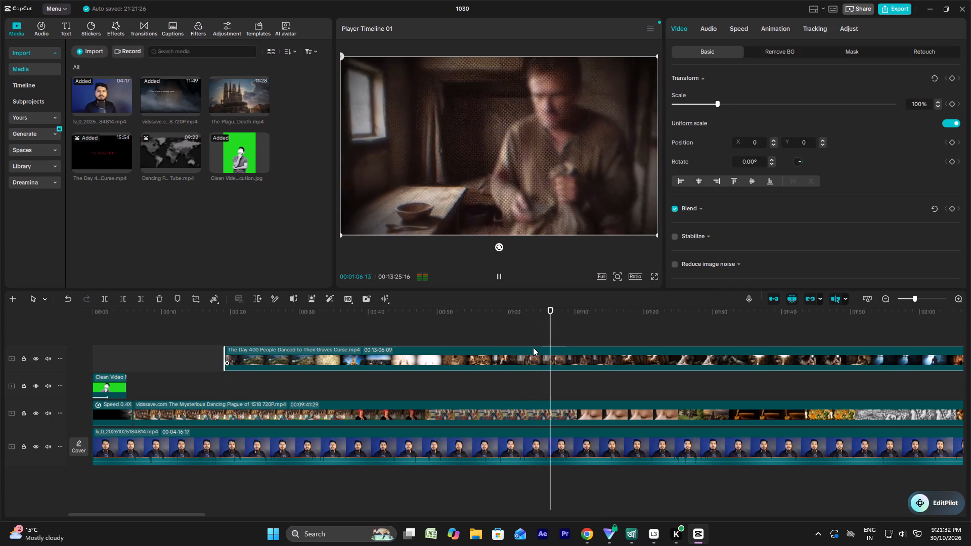
{"action": "scroll", "coordinate": [533, 347], "scroll_direction": "down", "scroll_amount": 2, "text": "ctrl"}
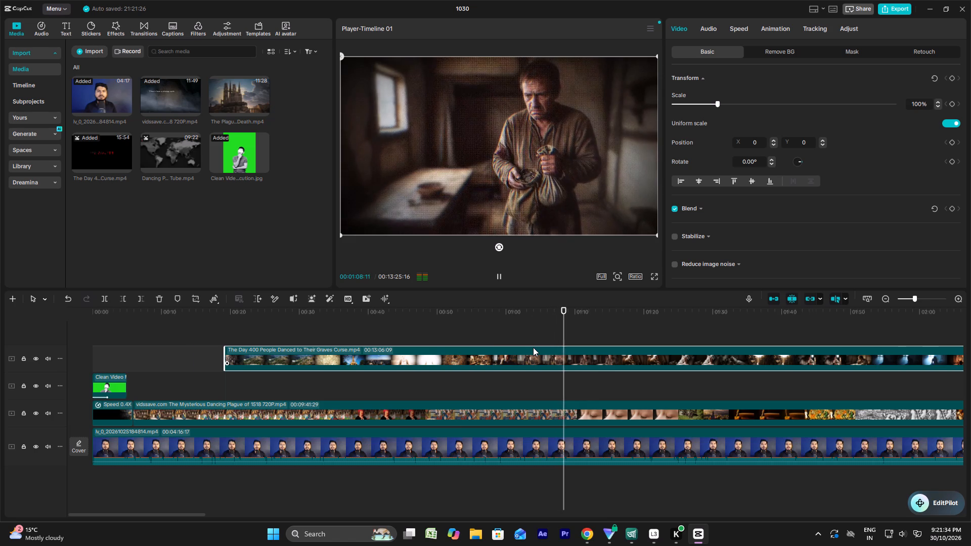
{"action": "scroll", "coordinate": [533, 347], "scroll_direction": "down", "scroll_amount": 5, "text": "ctrl"}
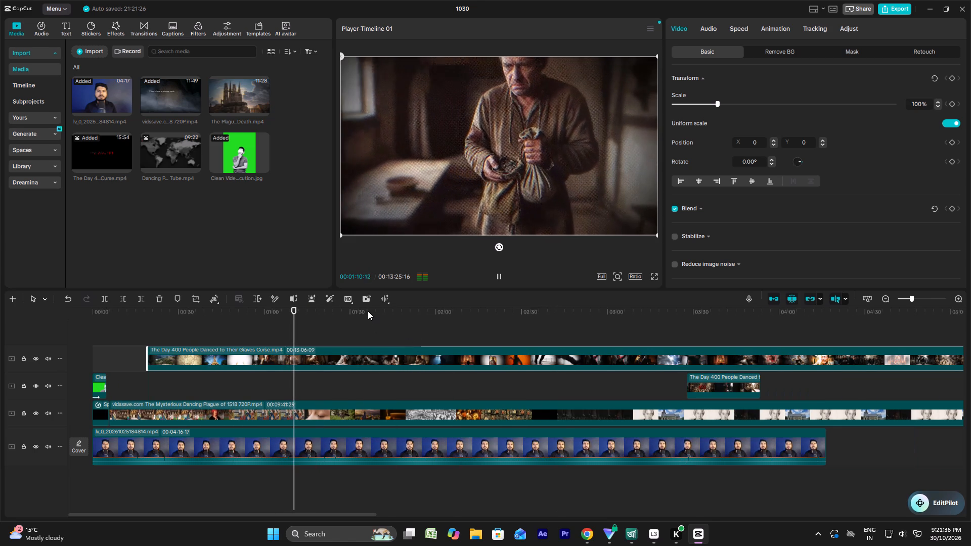
Skim The Day 400 People Danced clip to about 00:04:03, and play from about 00:03:53 to examine the dancing woman footage.
{"action": "left_click", "coordinate": [367, 309]}
{"action": "left_click_drag", "start_coordinate": [367, 307], "coordinate": [421, 307]}
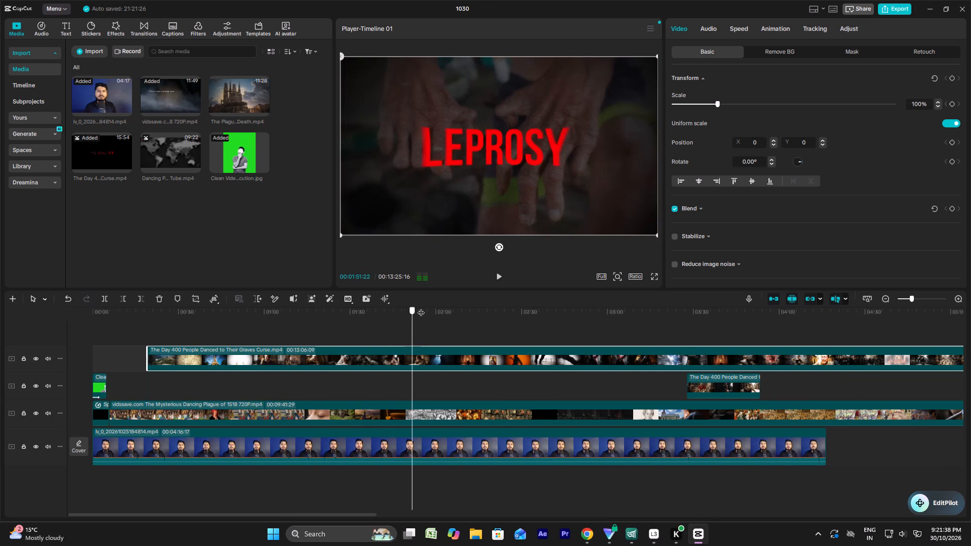
{"action": "left_click_drag", "start_coordinate": [421, 307], "coordinate": [490, 305]}
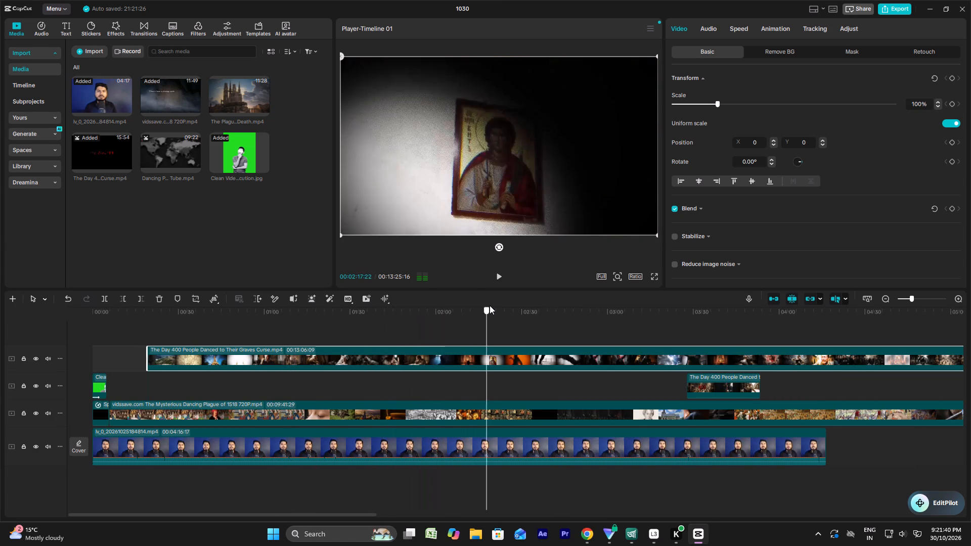
{"action": "left_click_drag", "start_coordinate": [490, 305], "coordinate": [542, 300]}
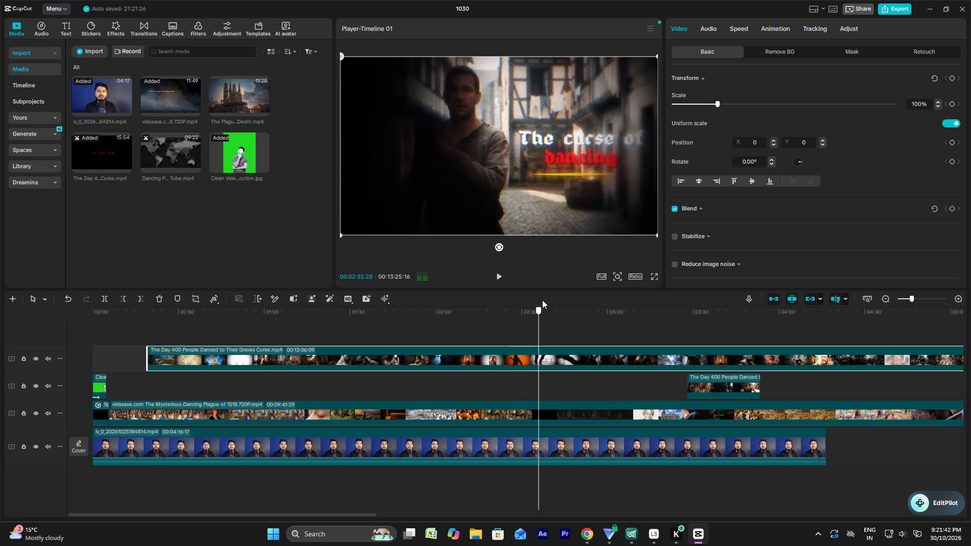
{"action": "left_click_drag", "start_coordinate": [542, 300], "coordinate": [583, 310]}
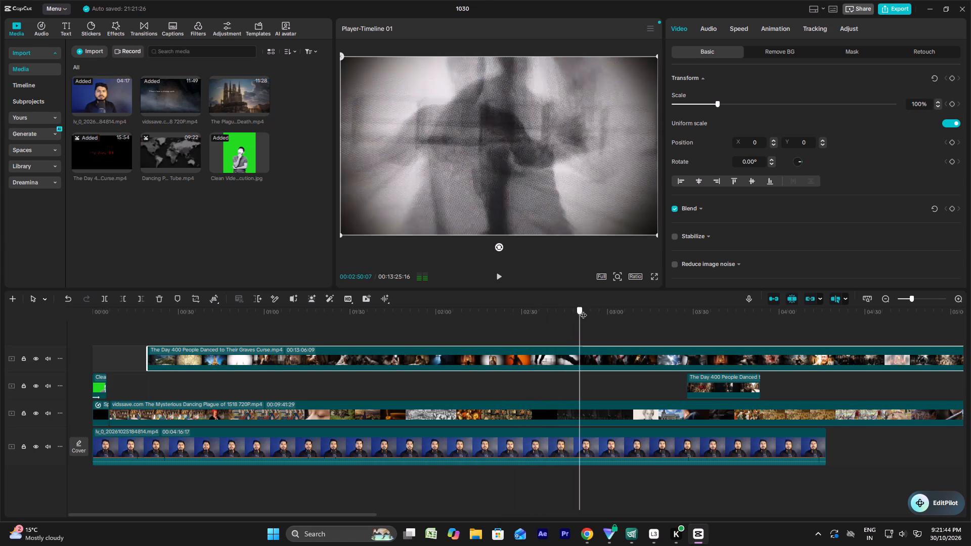
{"action": "left_click_drag", "start_coordinate": [583, 310], "coordinate": [630, 308]}
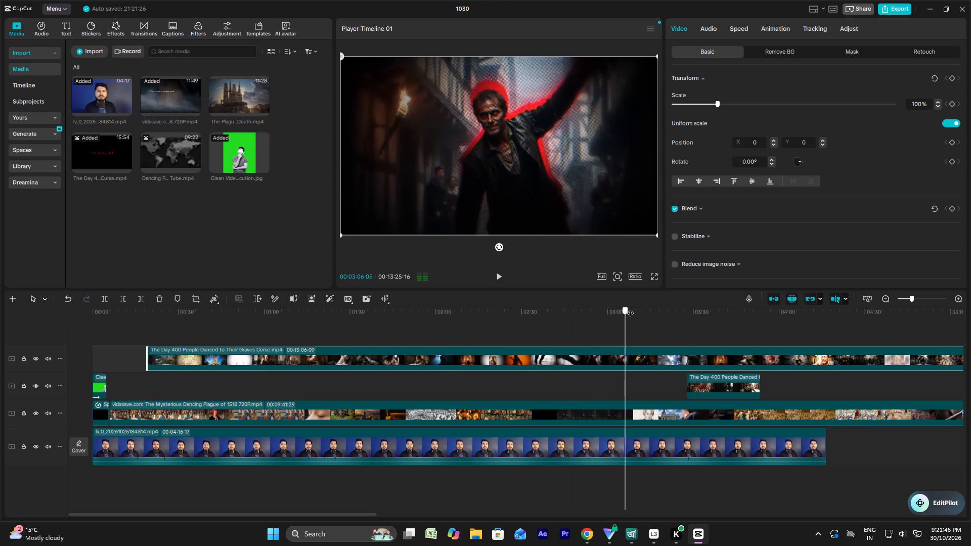
{"action": "left_click_drag", "start_coordinate": [630, 308], "coordinate": [687, 307]}
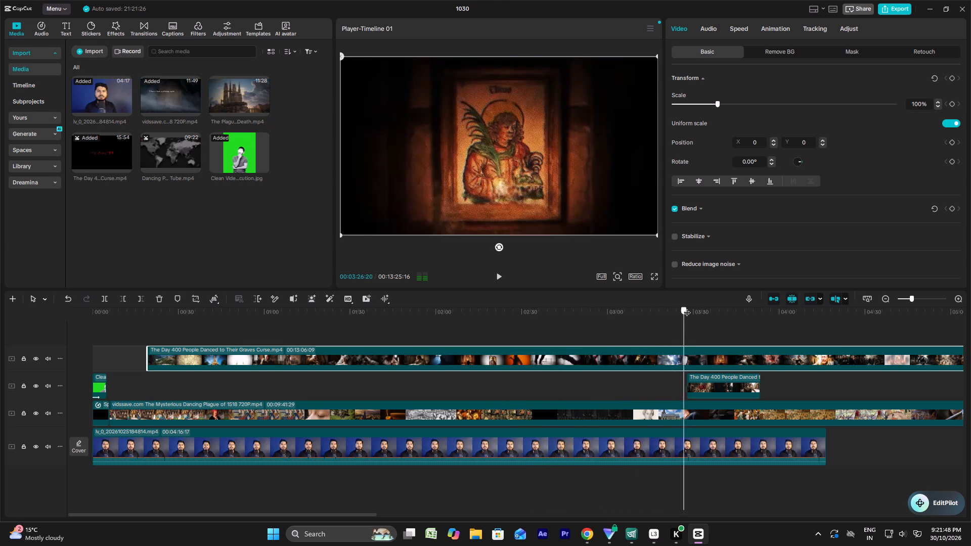
{"action": "left_click_drag", "start_coordinate": [687, 307], "coordinate": [764, 307]}
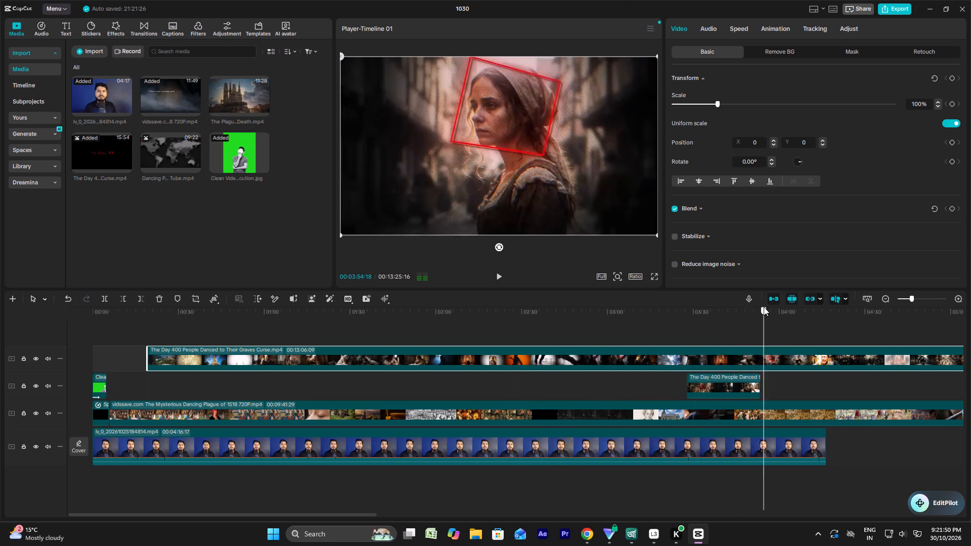
{"action": "left_click_drag", "start_coordinate": [764, 307], "coordinate": [789, 308]}
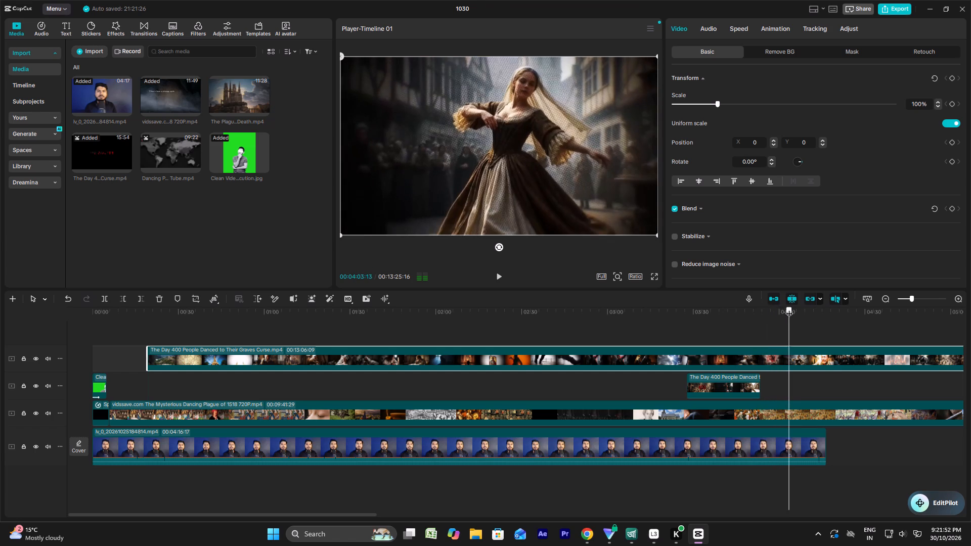
{"action": "left_click_drag", "start_coordinate": [789, 308], "coordinate": [760, 314]}
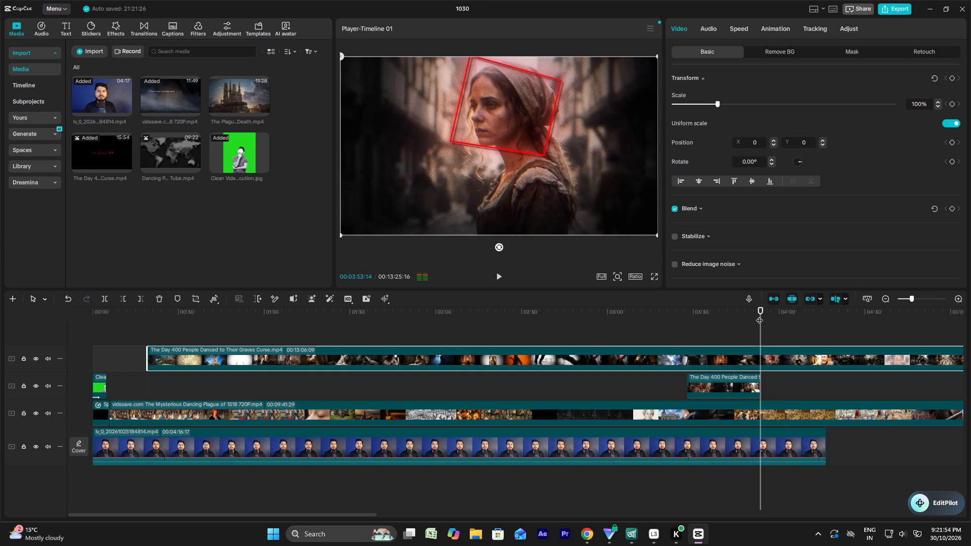
{"action": "key", "text": "space"}
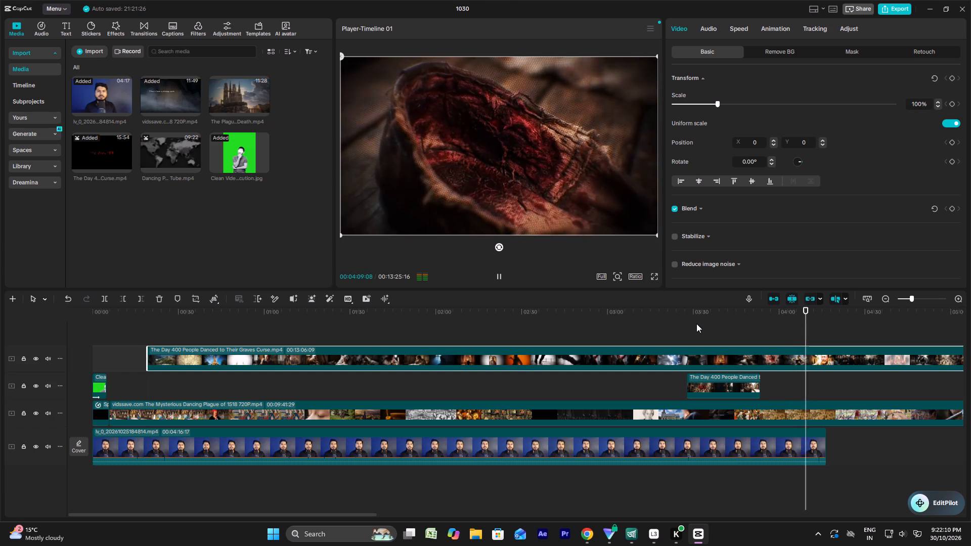
{"action": "key", "text": "space"}
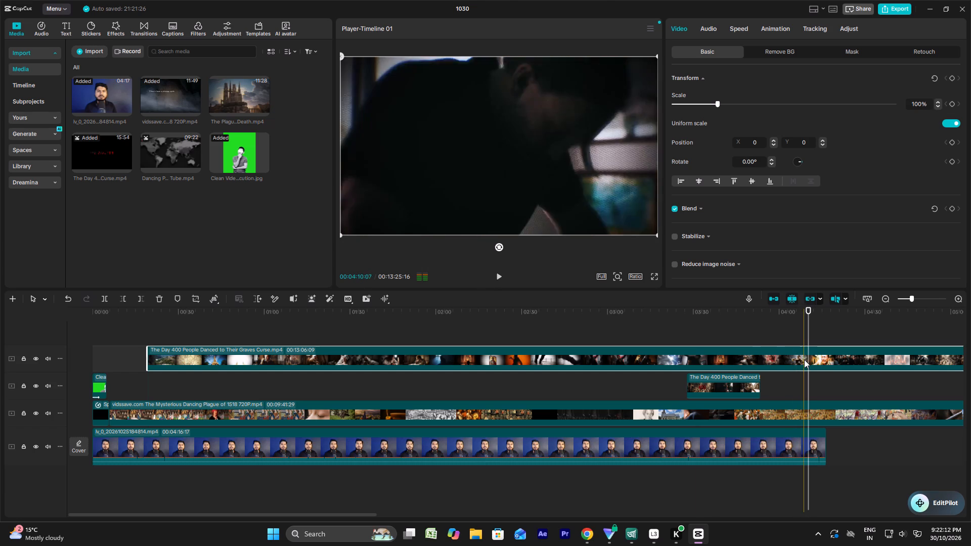
Split the top The Day 400 People Danced clip at about 00:04:08 and 00:04:01 to isolate the dancing woman segment.
{"action": "left_click", "coordinate": [804, 357]}
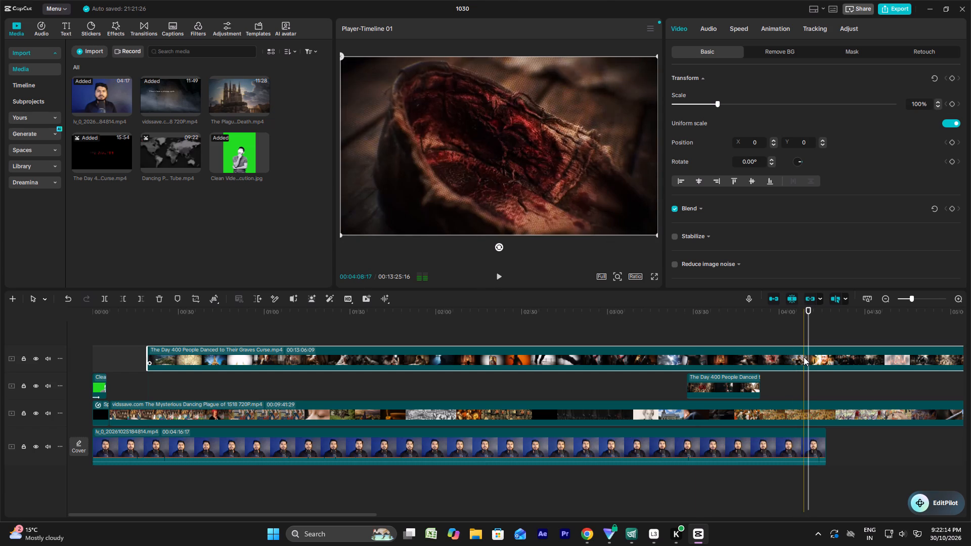
{"action": "key", "text": "ctrl+v"}
{"action": "key", "text": "ctrl+b"}
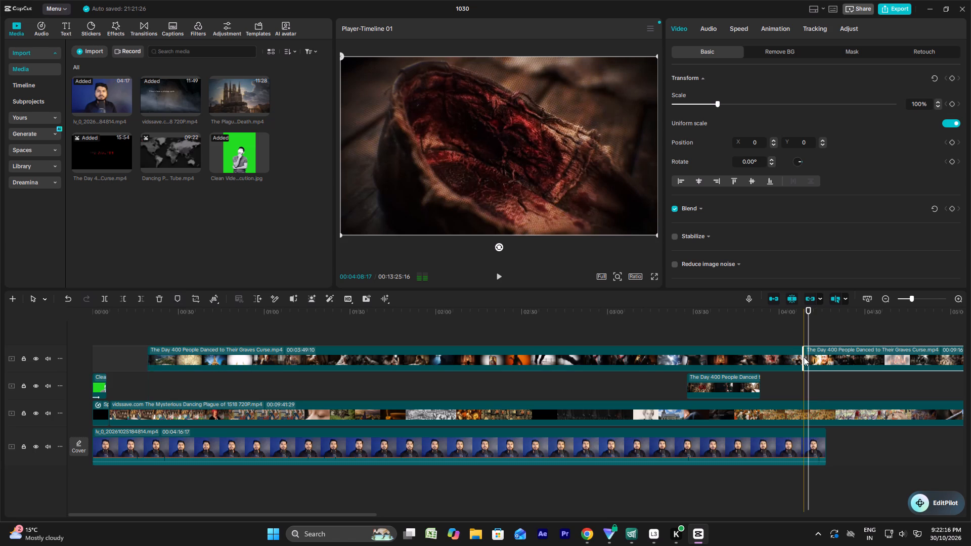
{"action": "left_click", "coordinate": [784, 356], "text": "ctrl"}
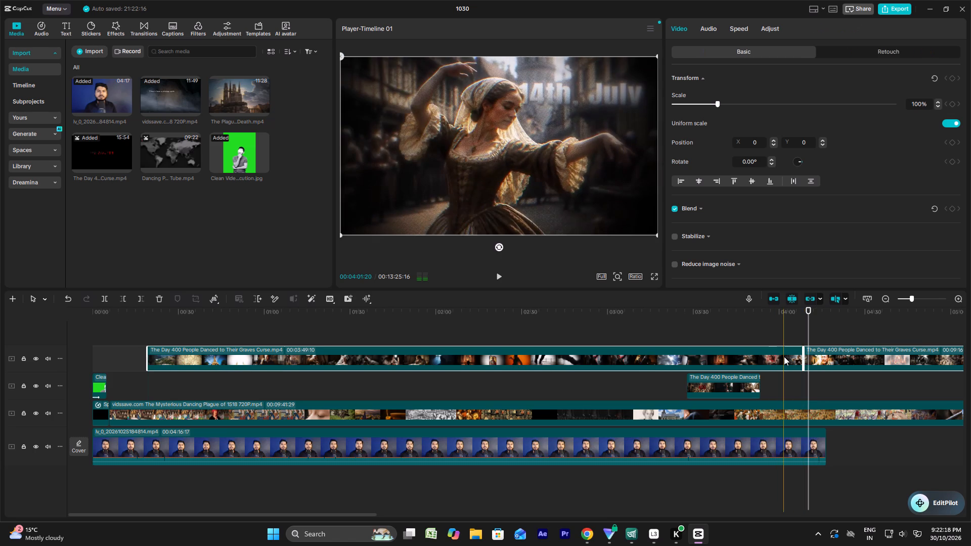
{"action": "key", "text": "ctrl+b"}
Move the dancing woman segment and the long remainder after it together onto a new top track at about 00:01:27.
{"action": "left_click_drag", "start_coordinate": [793, 357], "coordinate": [610, 347]}
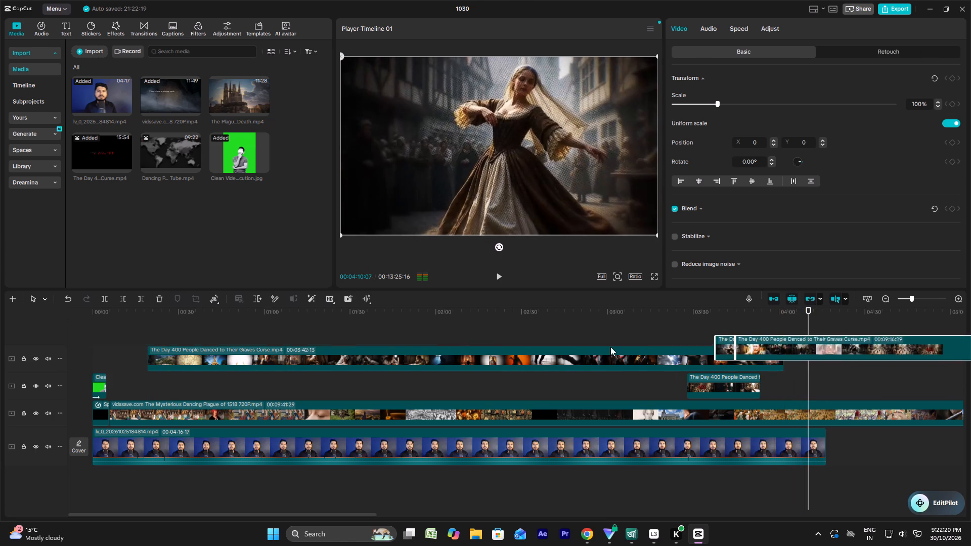
{"action": "left_click_drag", "start_coordinate": [610, 347], "coordinate": [326, 381]}
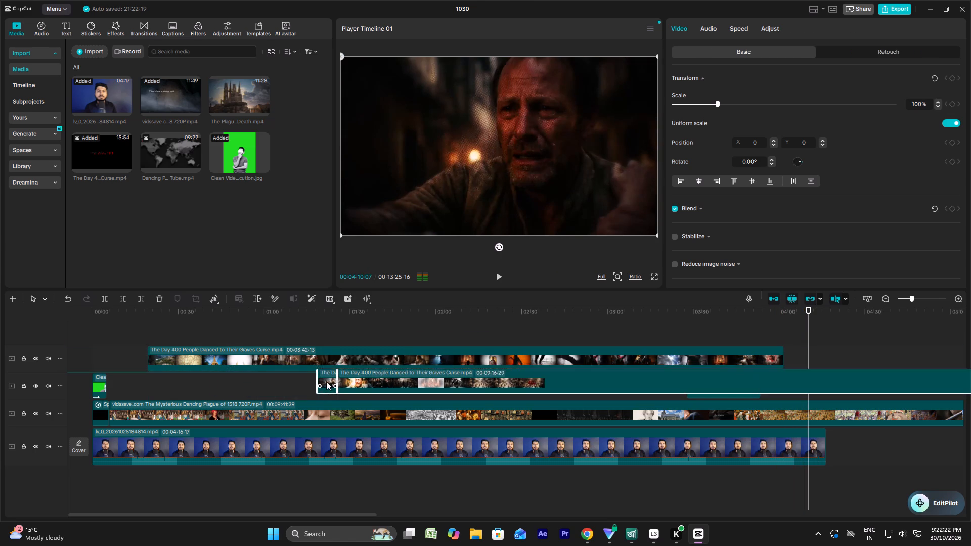
{"action": "left_click_drag", "start_coordinate": [326, 381], "coordinate": [349, 339]}
{"action": "left_click", "coordinate": [353, 340]}
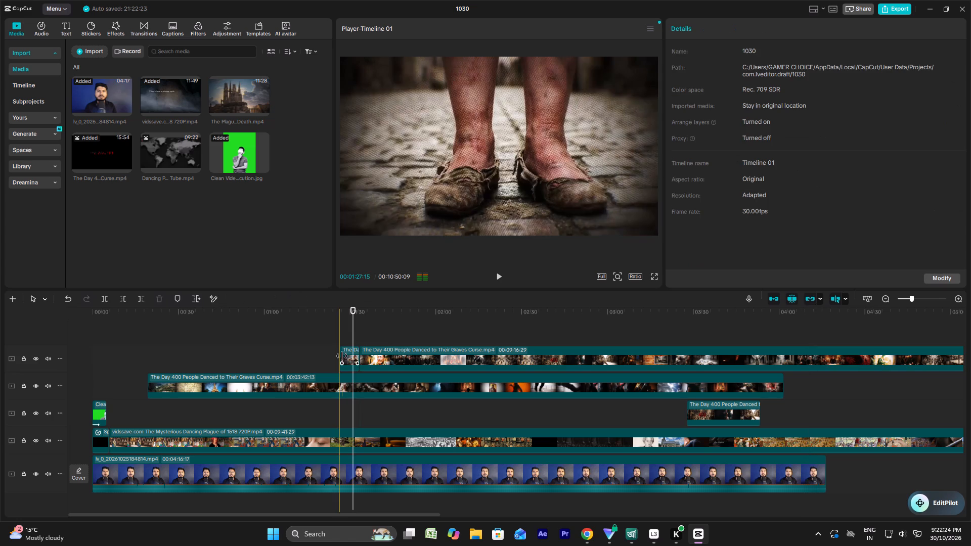
Move the short dancing woman segment onto the thinking-man image's track, starting at about 00:00:16.
{"action": "left_click_drag", "start_coordinate": [349, 355], "coordinate": [141, 418]}
{"action": "scroll", "coordinate": [151, 416], "scroll_direction": "up", "scroll_amount": 4, "text": "alt"}
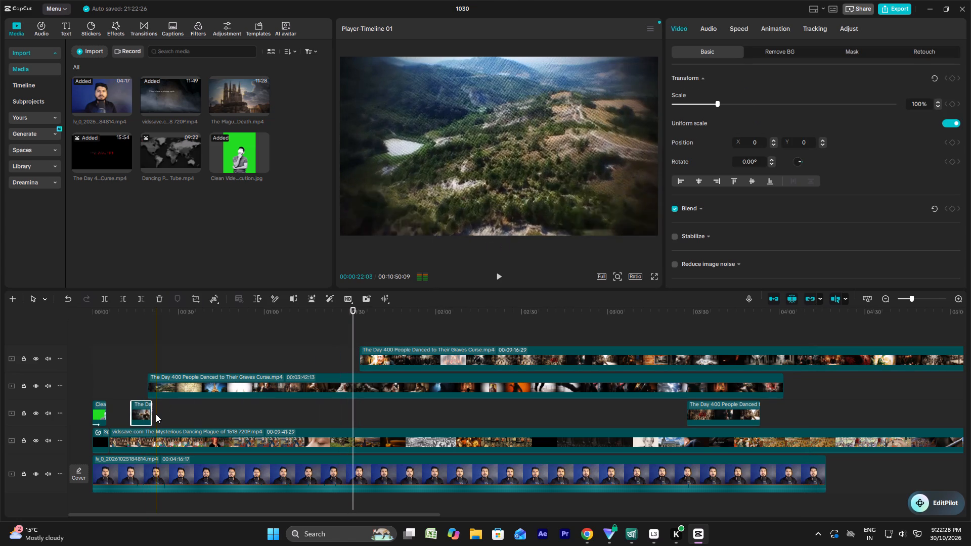
{"action": "scroll", "coordinate": [157, 414], "scroll_direction": "up", "scroll_amount": 5, "text": "alt"}
{"action": "scroll", "coordinate": [157, 414], "scroll_direction": "up", "scroll_amount": 13, "text": "ctrl"}
{"action": "left_click_drag", "start_coordinate": [94, 412], "coordinate": [127, 412]}
Move the 00:03:42:13 The Day 400 People Danced clip along its overlay track to start at about 00:00:37.
{"action": "left_click_drag", "start_coordinate": [129, 388], "coordinate": [423, 385]}
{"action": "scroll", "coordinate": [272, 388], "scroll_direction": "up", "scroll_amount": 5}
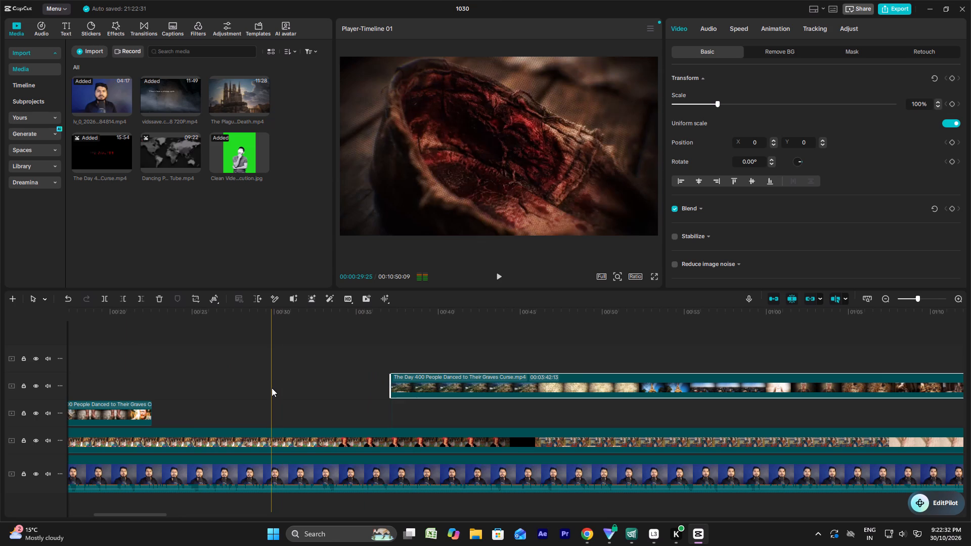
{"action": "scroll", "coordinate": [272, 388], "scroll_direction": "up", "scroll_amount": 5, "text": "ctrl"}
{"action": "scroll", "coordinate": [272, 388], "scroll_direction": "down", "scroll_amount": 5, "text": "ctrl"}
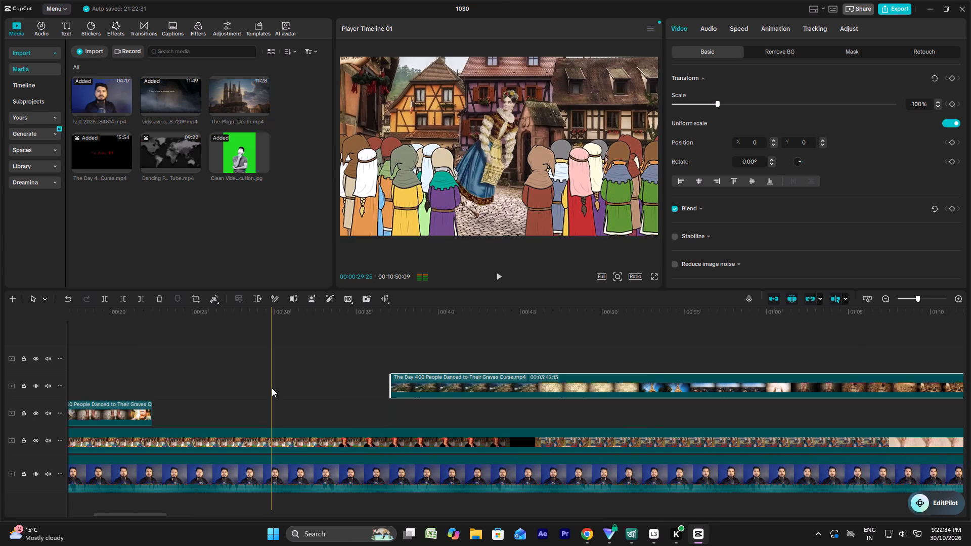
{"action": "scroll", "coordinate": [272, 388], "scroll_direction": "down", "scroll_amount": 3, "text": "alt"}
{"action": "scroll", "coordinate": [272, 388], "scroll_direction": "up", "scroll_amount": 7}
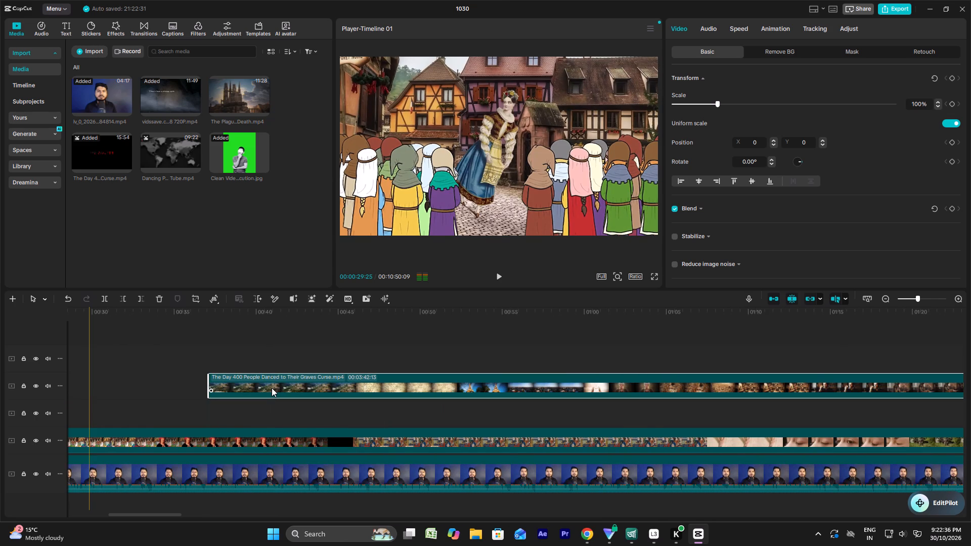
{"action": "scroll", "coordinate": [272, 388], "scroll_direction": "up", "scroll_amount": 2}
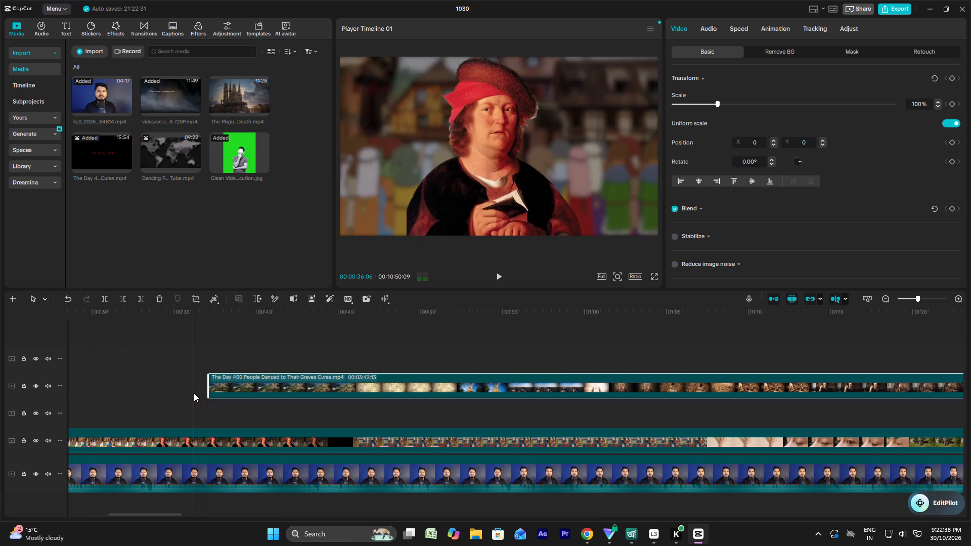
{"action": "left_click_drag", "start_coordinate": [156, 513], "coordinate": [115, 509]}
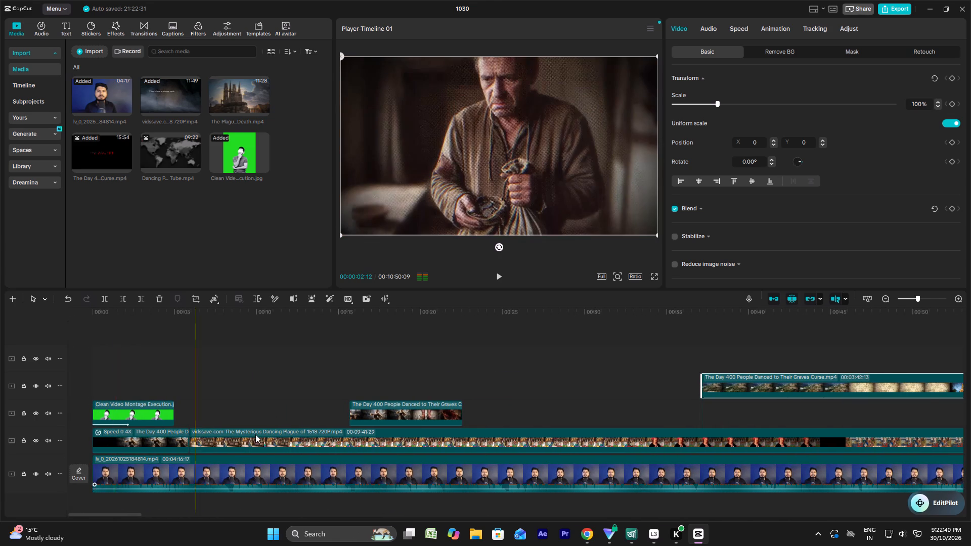
Trim the start of the short dancing woman segment to about 00:00:19 so it opens on the bruised feet shot.
{"action": "left_click", "coordinate": [325, 371]}
{"action": "key", "text": "space"}
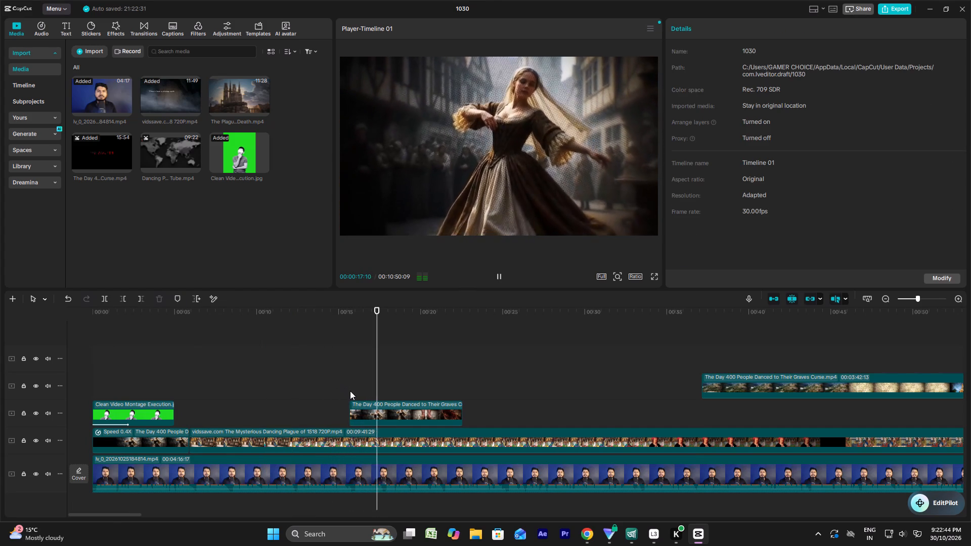
{"action": "left_click", "coordinate": [349, 355]}
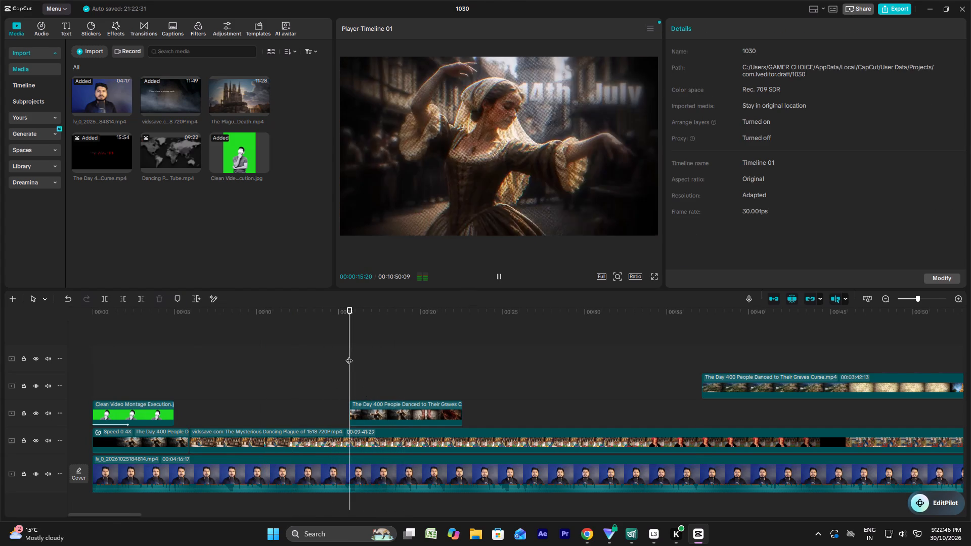
{"action": "key", "text": "space"}
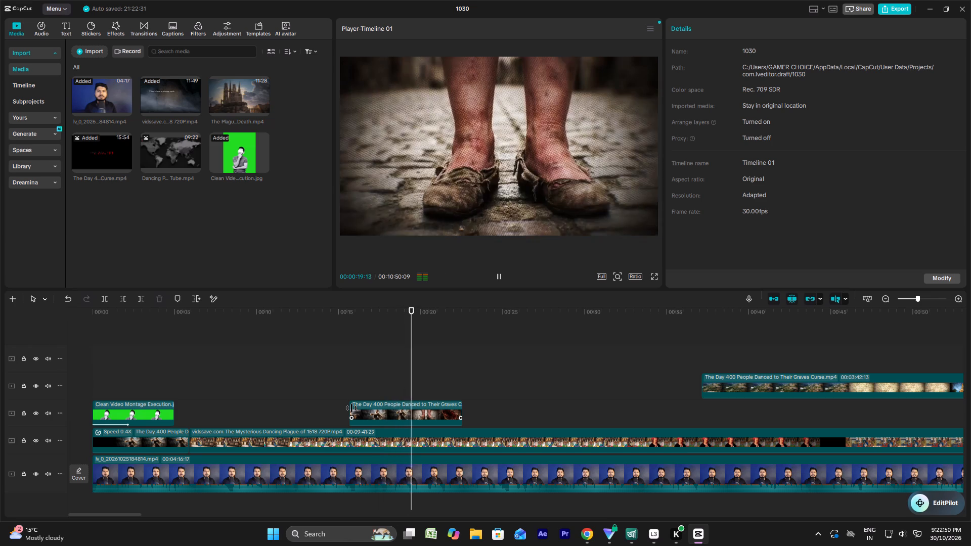
{"action": "left_click_drag", "start_coordinate": [351, 408], "coordinate": [397, 407]}
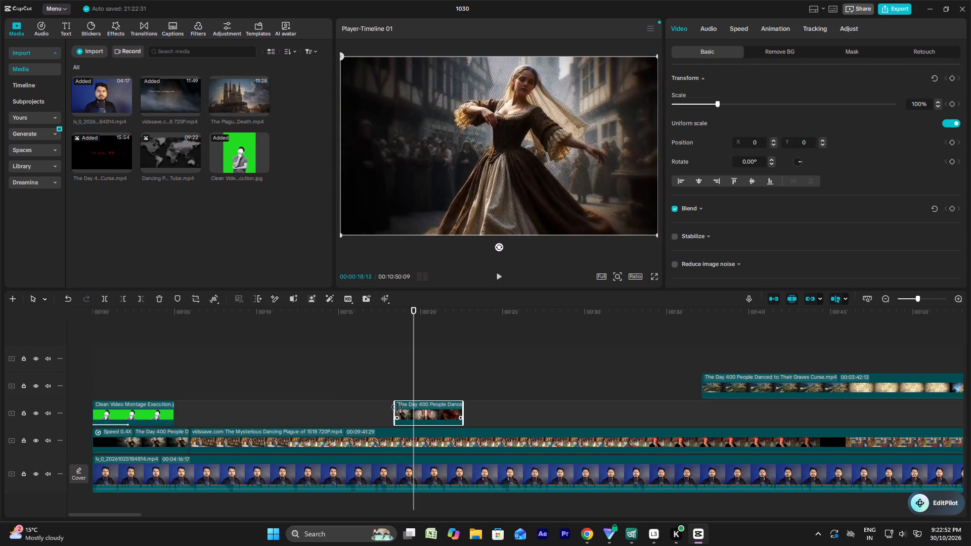
{"action": "left_click_drag", "start_coordinate": [397, 407], "coordinate": [412, 407]}
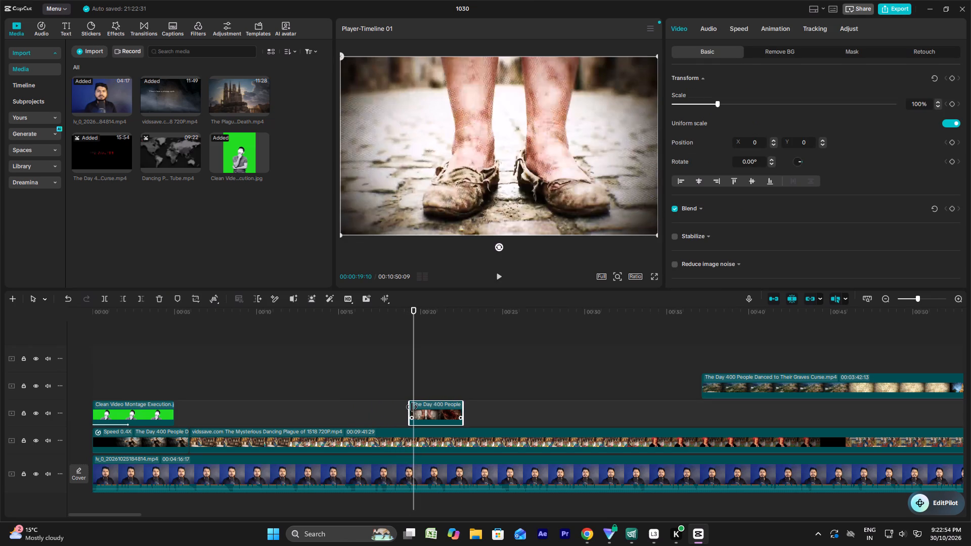
{"action": "left_click_drag", "start_coordinate": [412, 407], "coordinate": [409, 407]}
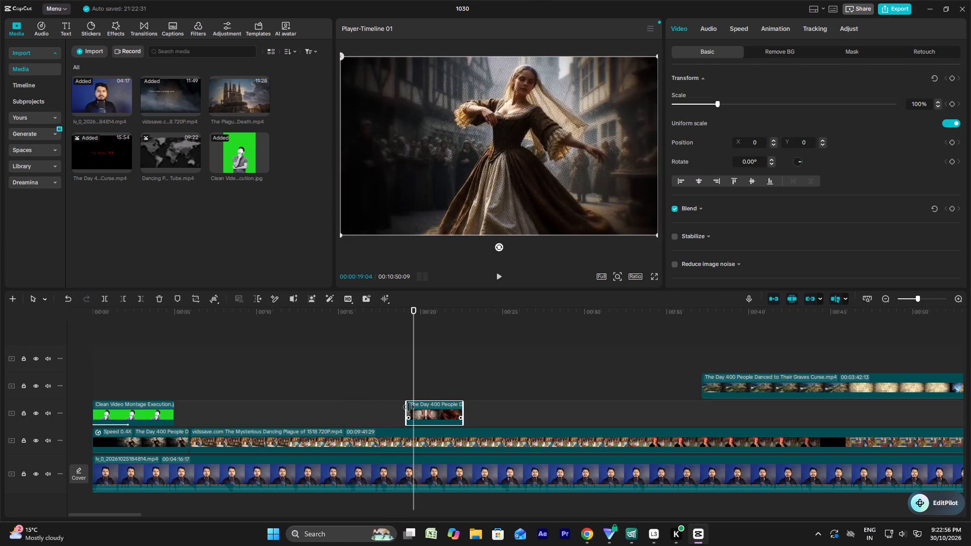
{"action": "left_click_drag", "start_coordinate": [409, 407], "coordinate": [410, 407]}
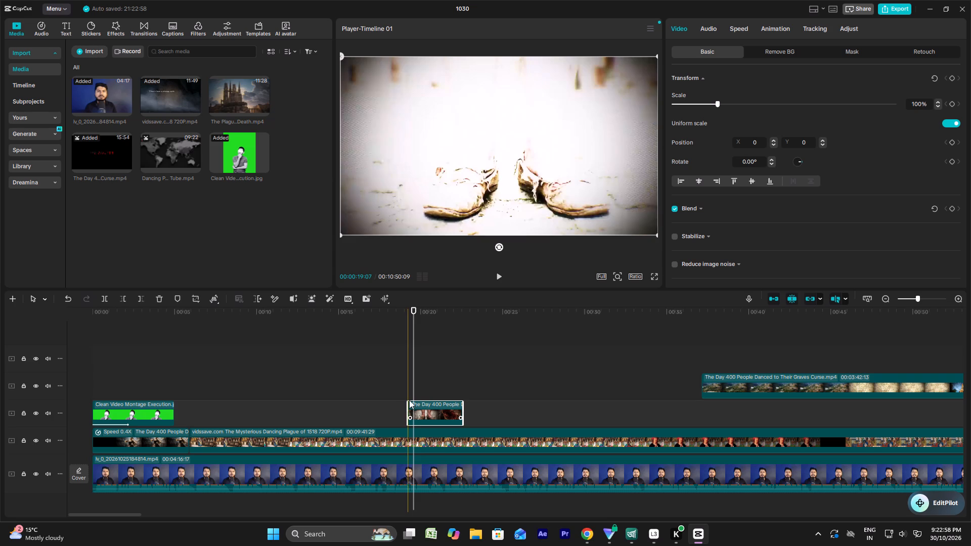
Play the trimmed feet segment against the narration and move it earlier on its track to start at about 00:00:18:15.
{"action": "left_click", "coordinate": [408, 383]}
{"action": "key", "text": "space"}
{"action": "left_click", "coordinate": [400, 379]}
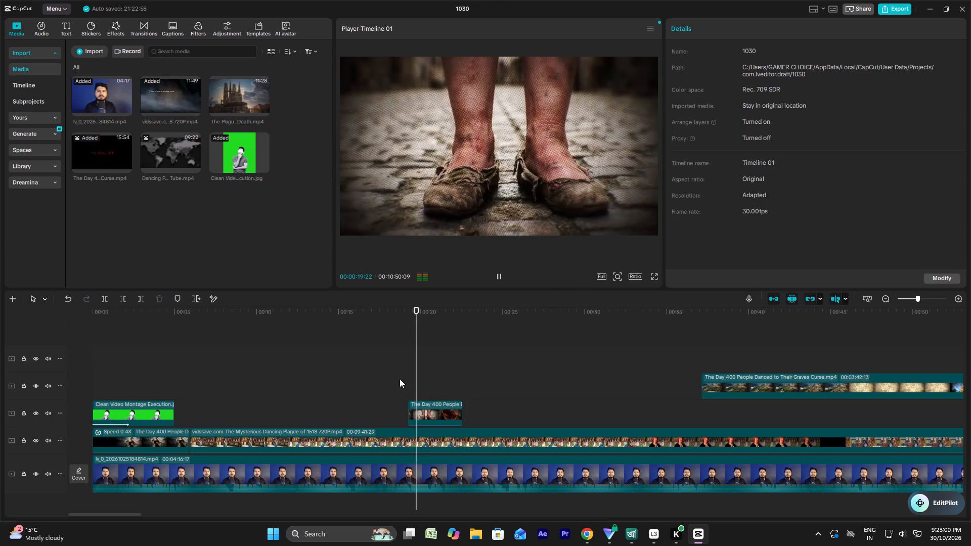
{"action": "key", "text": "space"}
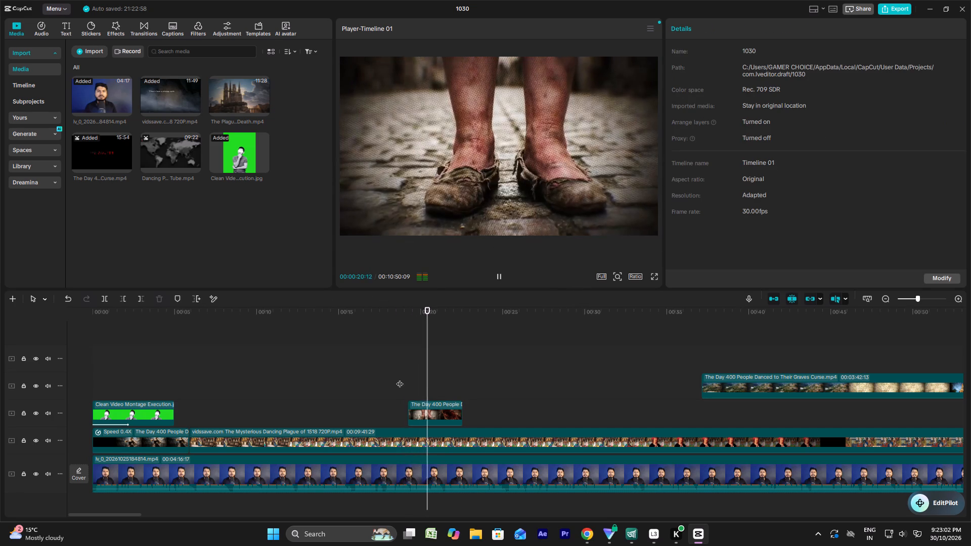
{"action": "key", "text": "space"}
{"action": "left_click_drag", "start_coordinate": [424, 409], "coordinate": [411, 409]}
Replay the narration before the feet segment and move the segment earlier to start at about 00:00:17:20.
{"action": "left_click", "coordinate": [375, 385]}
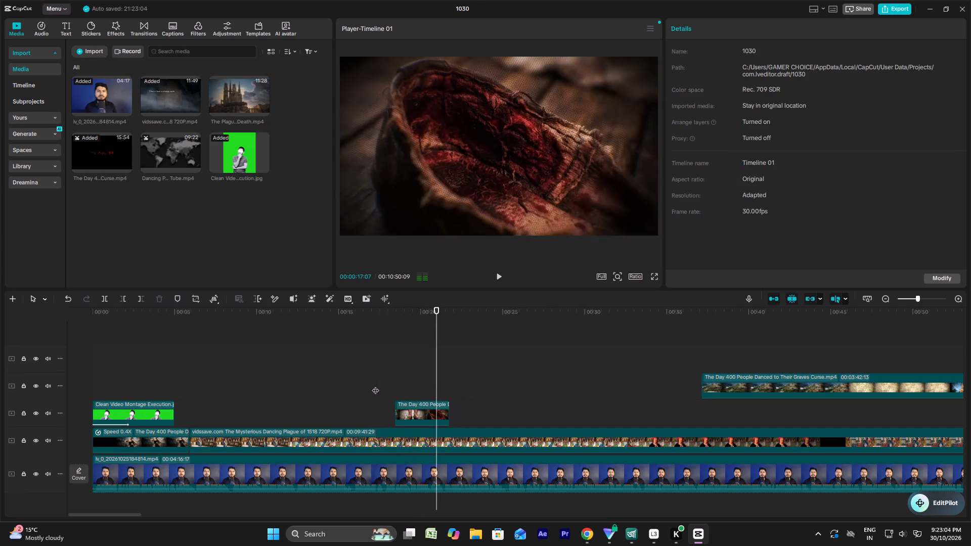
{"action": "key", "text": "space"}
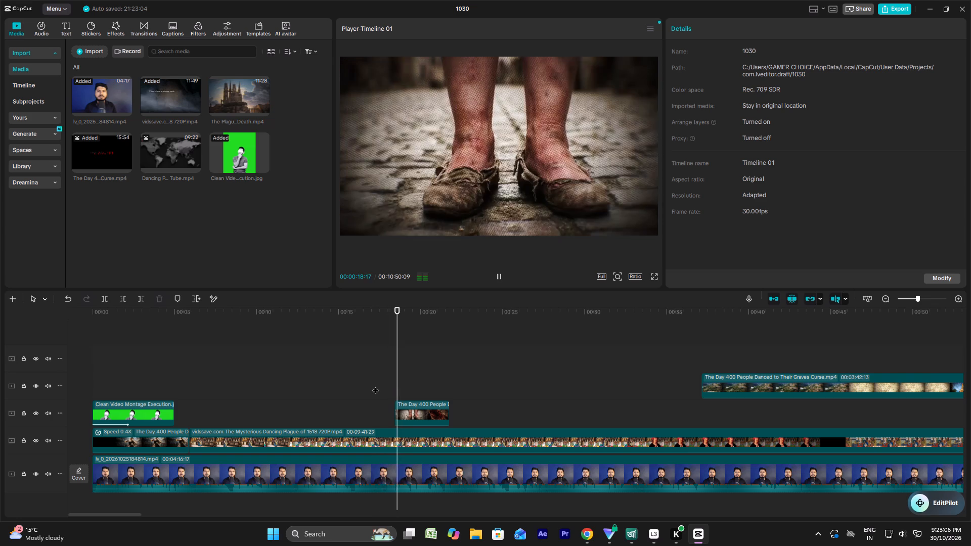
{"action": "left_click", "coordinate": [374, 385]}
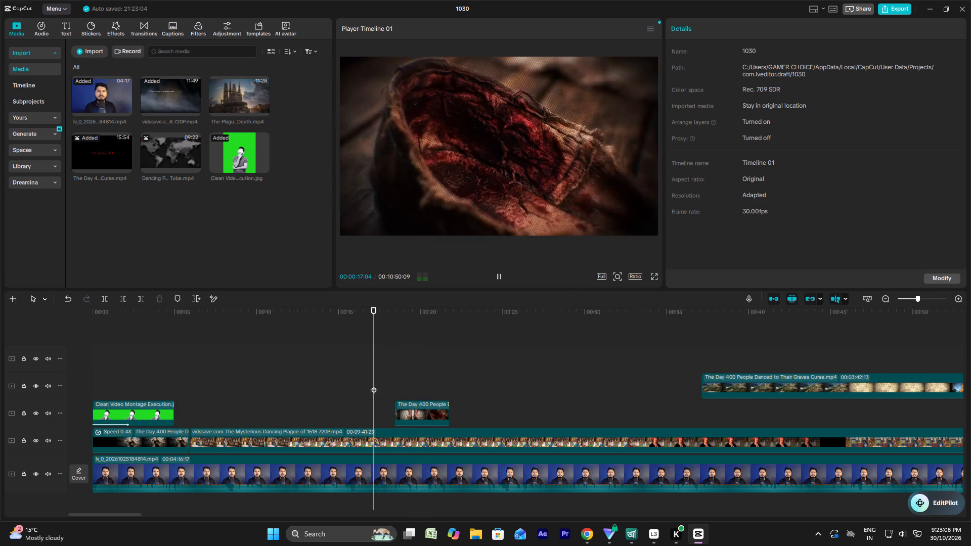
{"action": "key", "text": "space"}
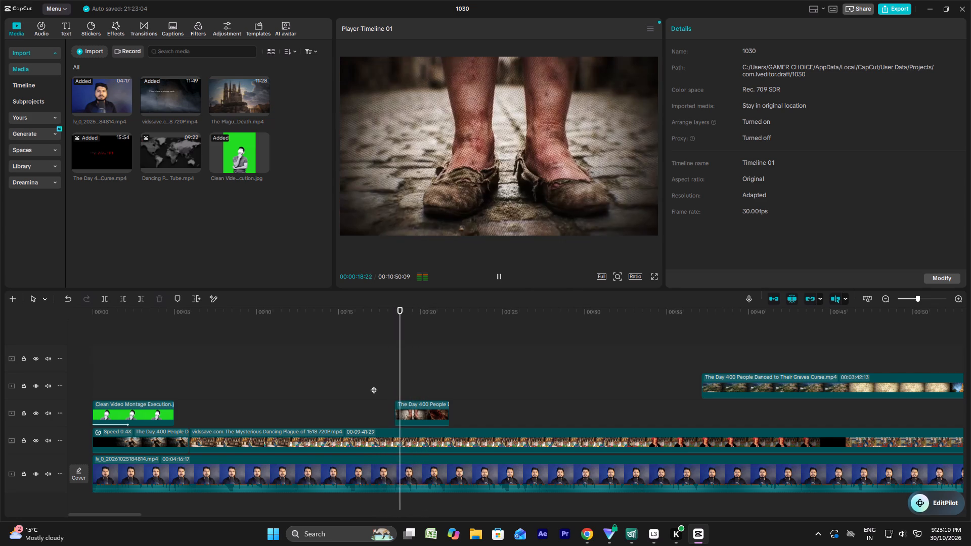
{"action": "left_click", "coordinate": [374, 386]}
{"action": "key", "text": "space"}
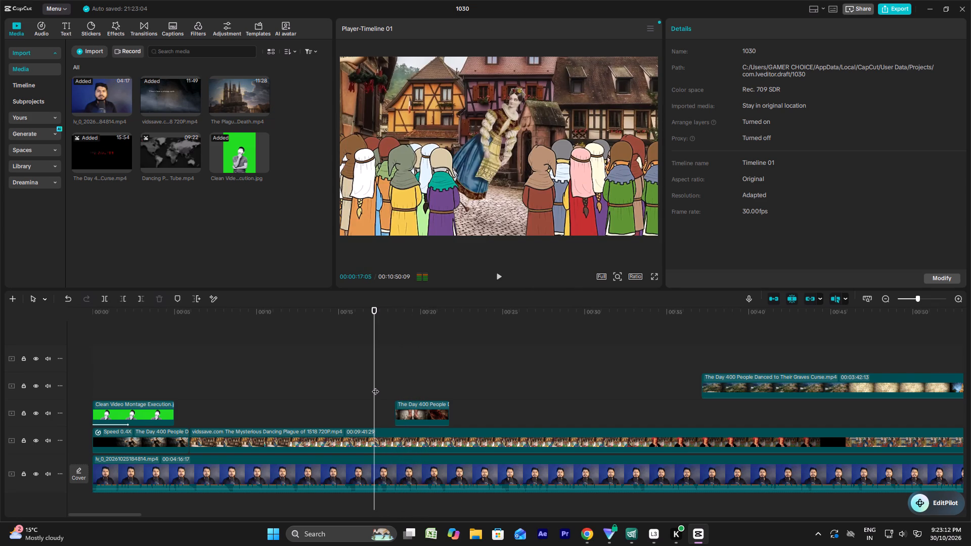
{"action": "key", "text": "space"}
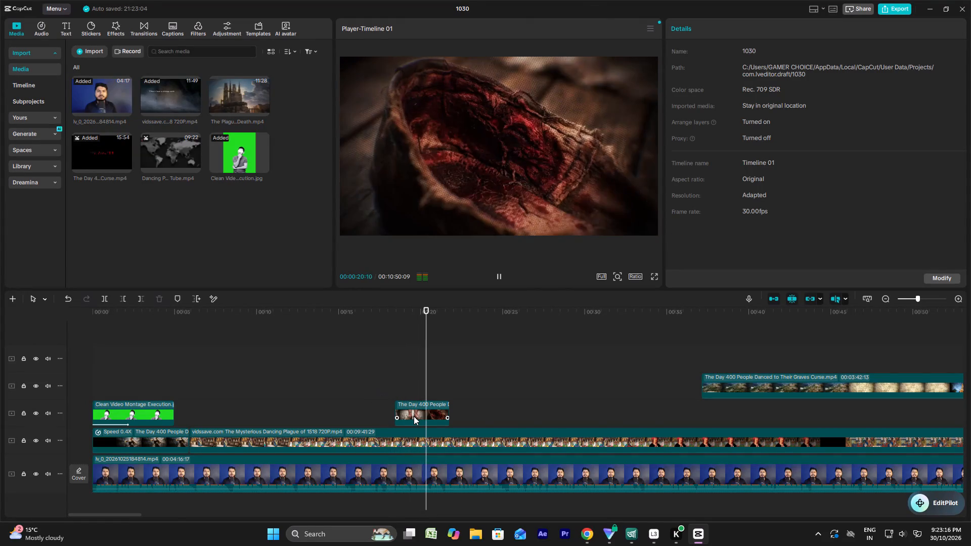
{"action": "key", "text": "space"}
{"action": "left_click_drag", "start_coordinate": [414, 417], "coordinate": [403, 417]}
Move the feet segment earlier on its track to start at about 00:00:16 and play it back against the narration.
{"action": "left_click", "coordinate": [377, 398]}
{"action": "key", "text": "space"}
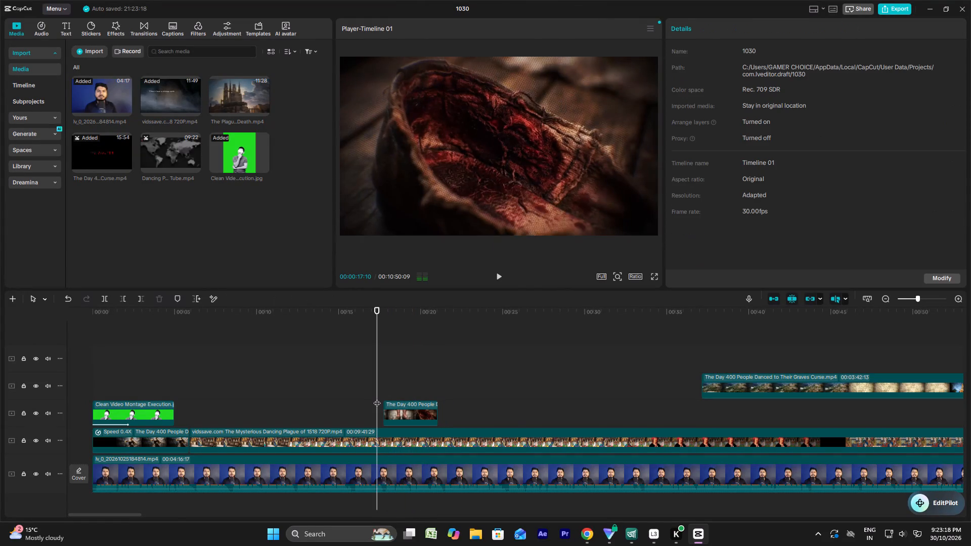
{"action": "left_click", "coordinate": [361, 393]}
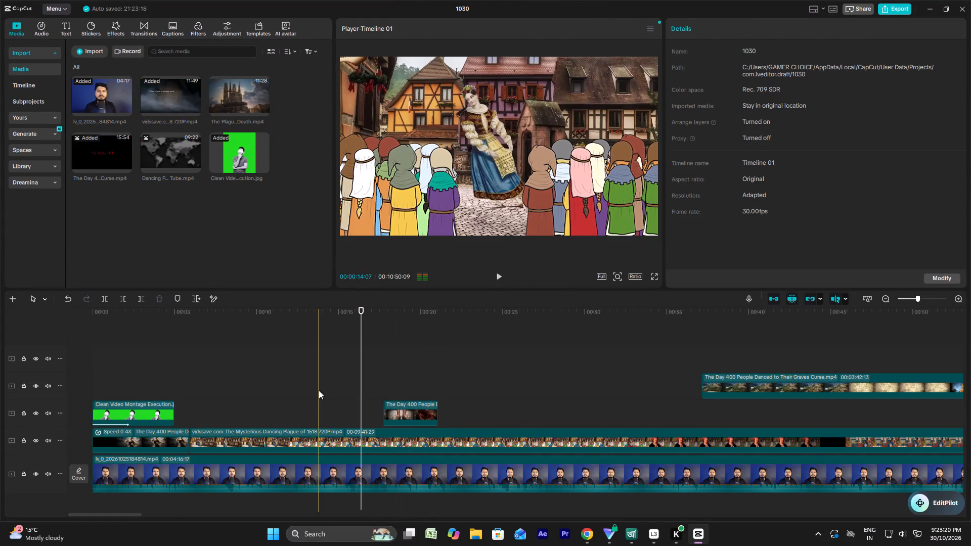
{"action": "left_click", "coordinate": [319, 390]}
{"action": "key", "text": "space"}
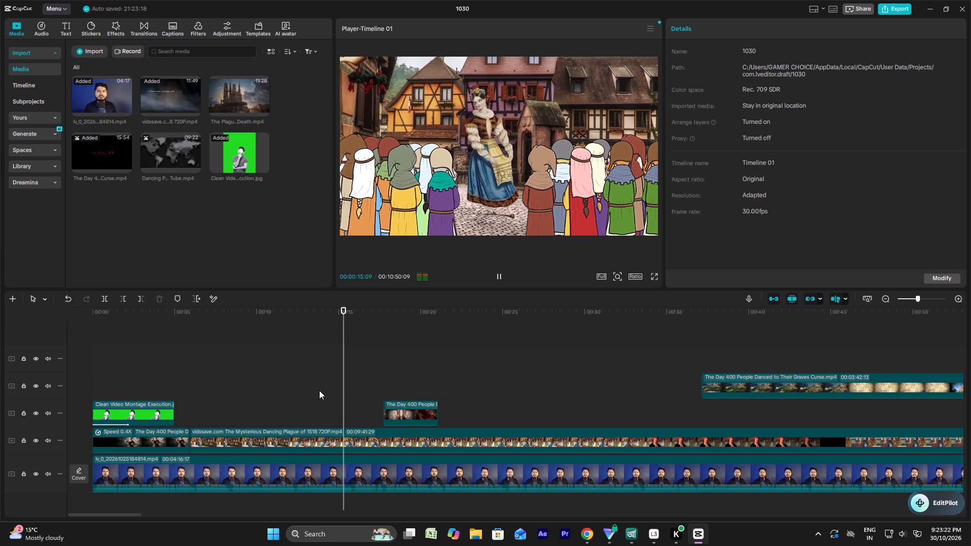
{"action": "key", "text": "space"}
{"action": "left_click_drag", "start_coordinate": [412, 418], "coordinate": [405, 418]}
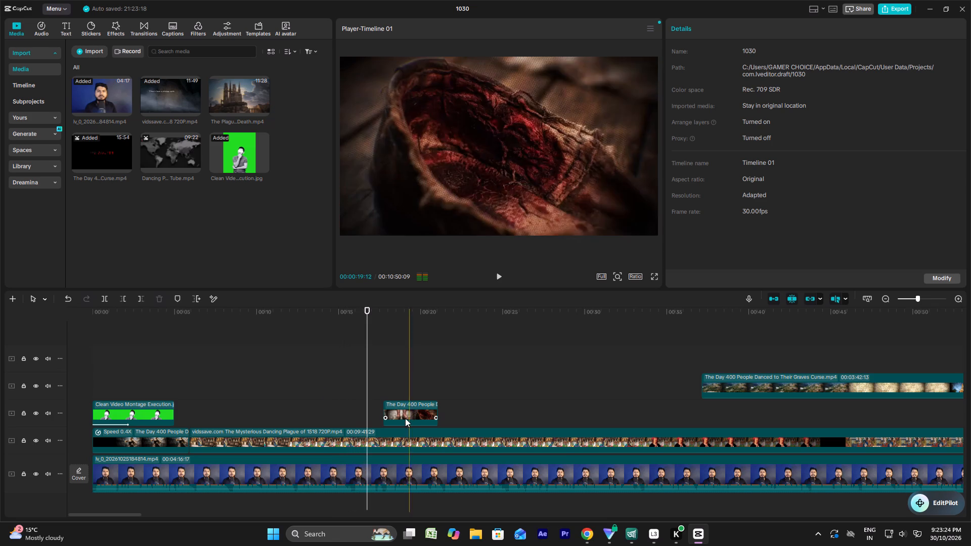
{"action": "left_click_drag", "start_coordinate": [405, 418], "coordinate": [381, 418]}
{"action": "left_click", "coordinate": [333, 383]}
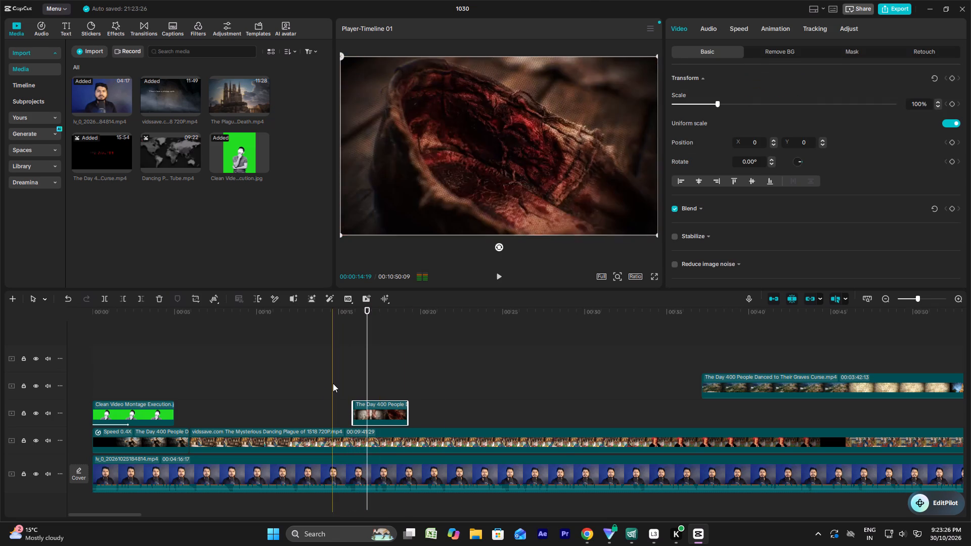
{"action": "key", "text": "space"}
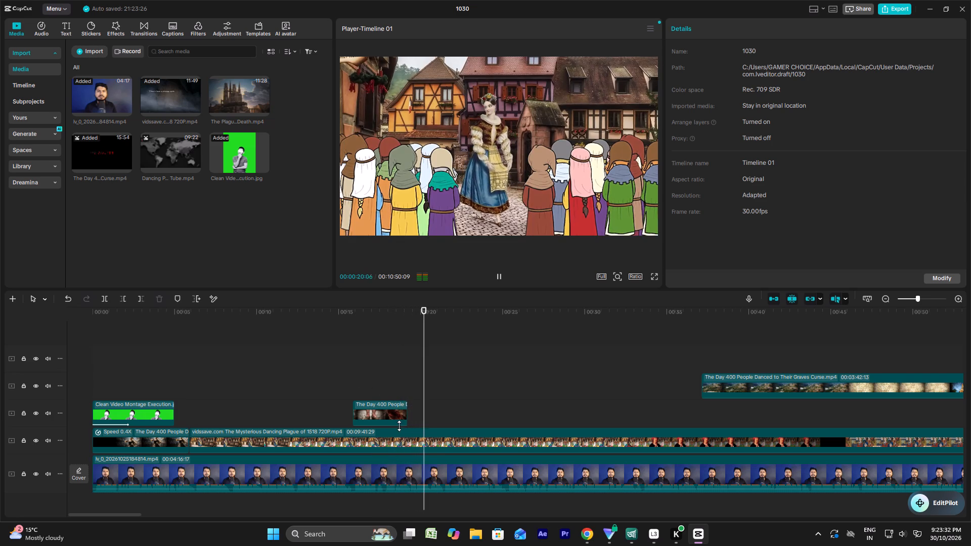
{"action": "key", "text": "space"}
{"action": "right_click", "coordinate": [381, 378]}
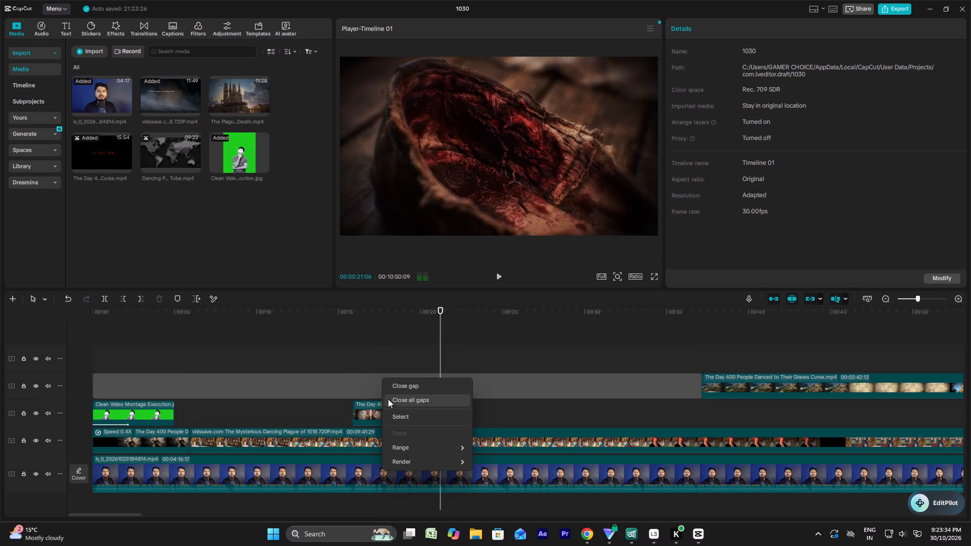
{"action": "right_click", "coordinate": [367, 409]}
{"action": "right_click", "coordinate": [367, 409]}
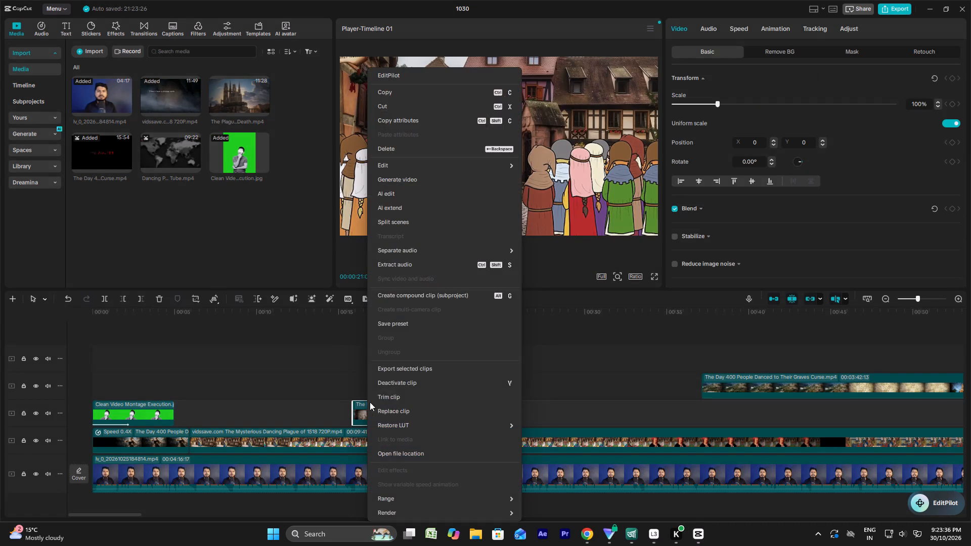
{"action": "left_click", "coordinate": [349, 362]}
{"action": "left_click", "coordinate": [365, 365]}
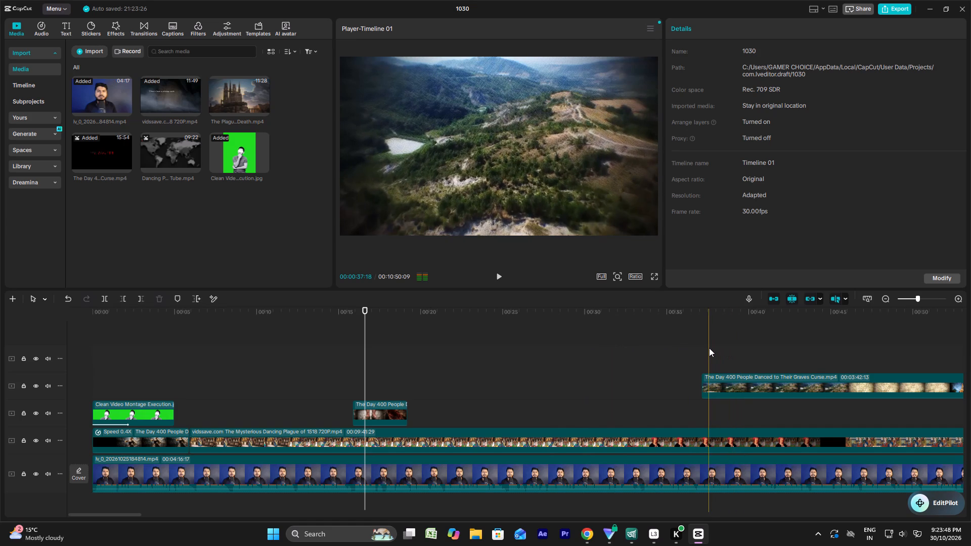
Switch to the YouTube results for "the dancing plague" in Chrome and close the video's share dialog.
{"action": "left_click", "coordinate": [590, 532]}
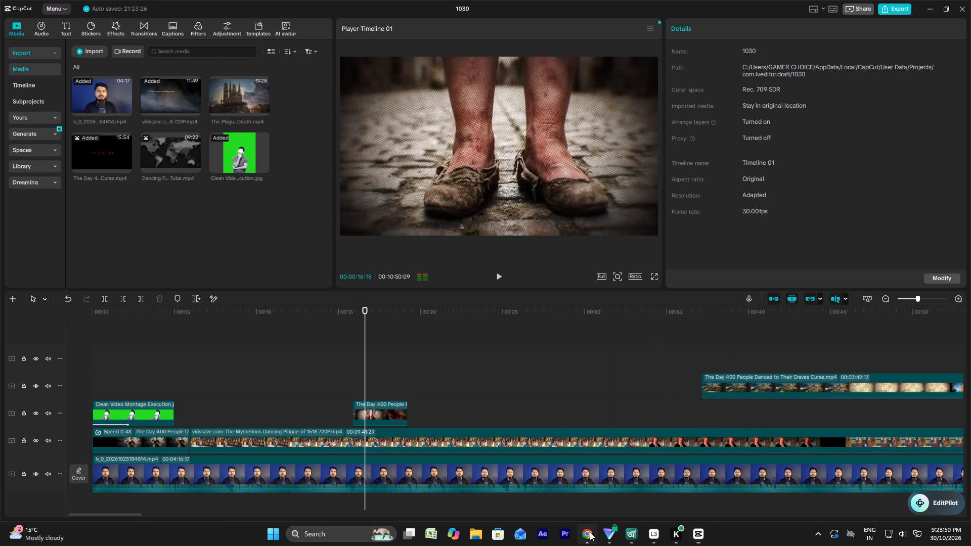
{"action": "left_click", "coordinate": [96, 0]}
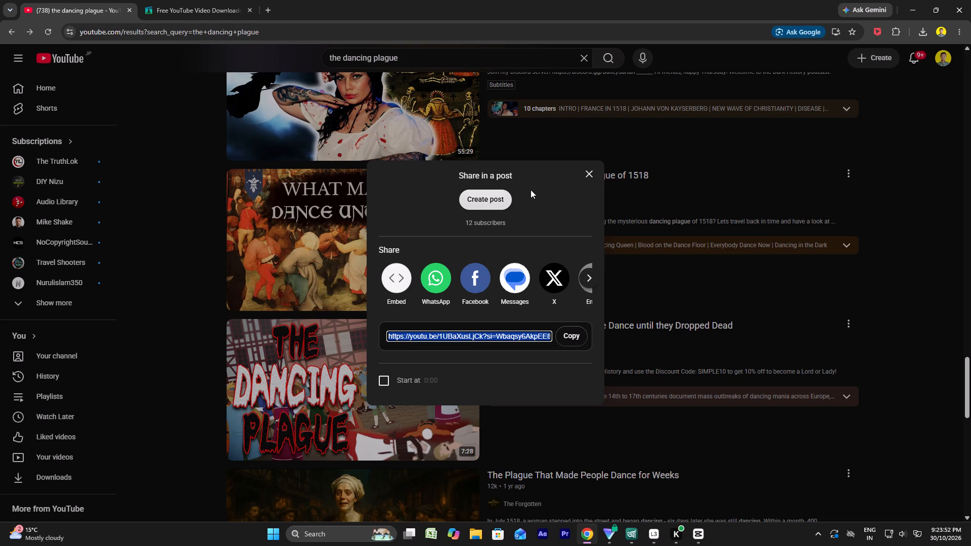
{"action": "left_click", "coordinate": [591, 168]}
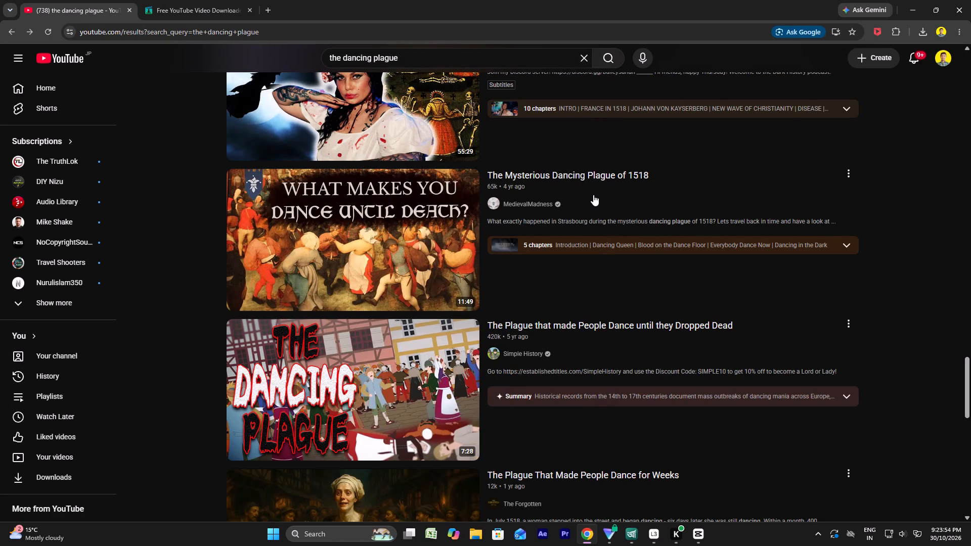